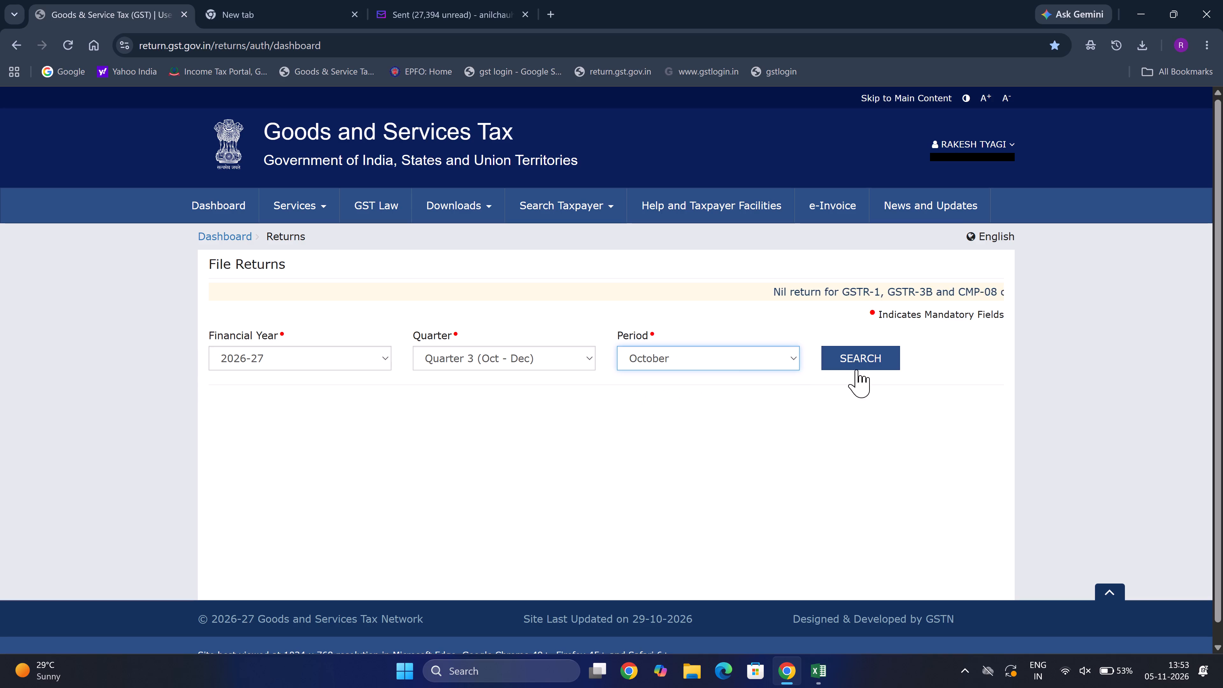
# Search the returns for October of Quarter 3, financial year 2026-27, and open the GSTR-1 outward supplies return.
pyautogui.click(860, 363)
pyautogui.scroll(-4, 860, 363)
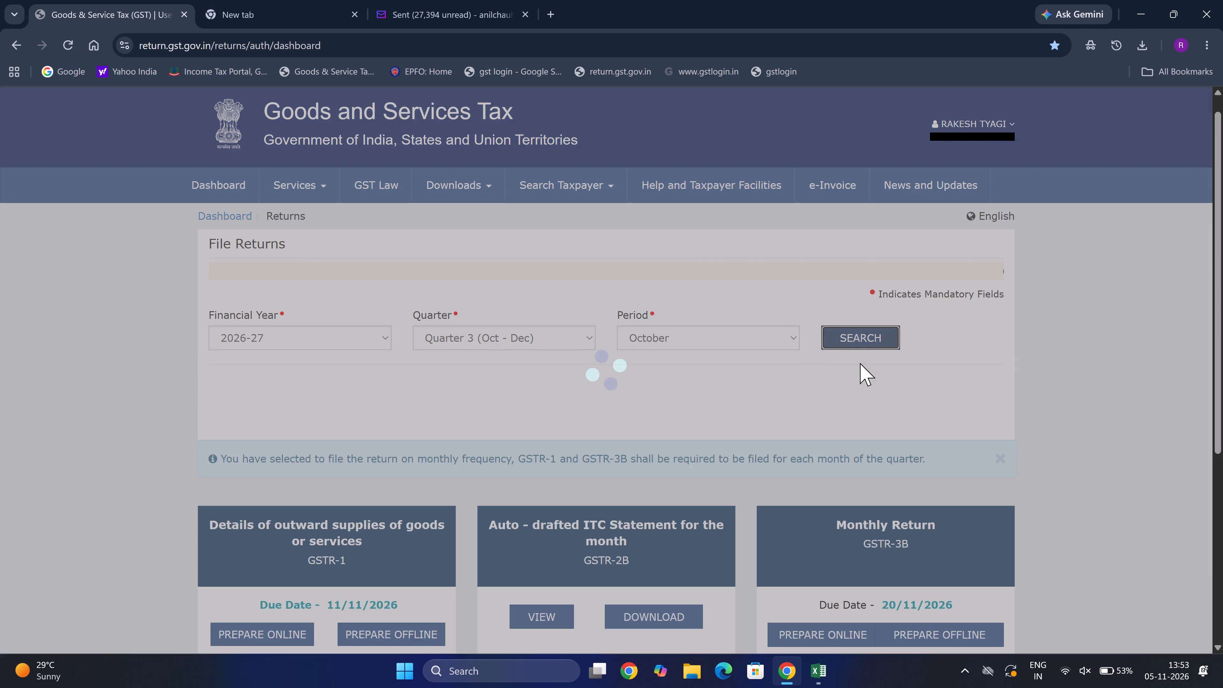
pyautogui.scroll(-3, 860, 363)
pyautogui.click(406, 284)
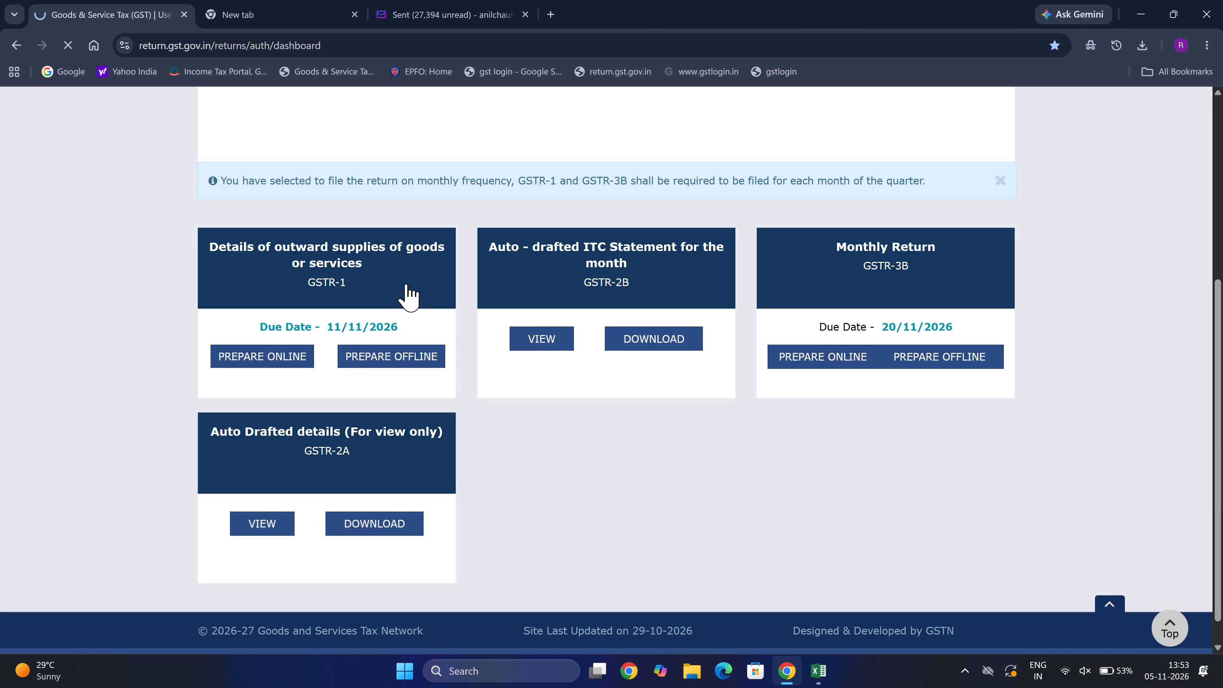
# Examine the processed note of M/S Calcom Vision Limited under 9B - Credit / Debit Notes (Registered), including its taxable value and tax amounts.
pyautogui.scroll(-5, 742, 440)
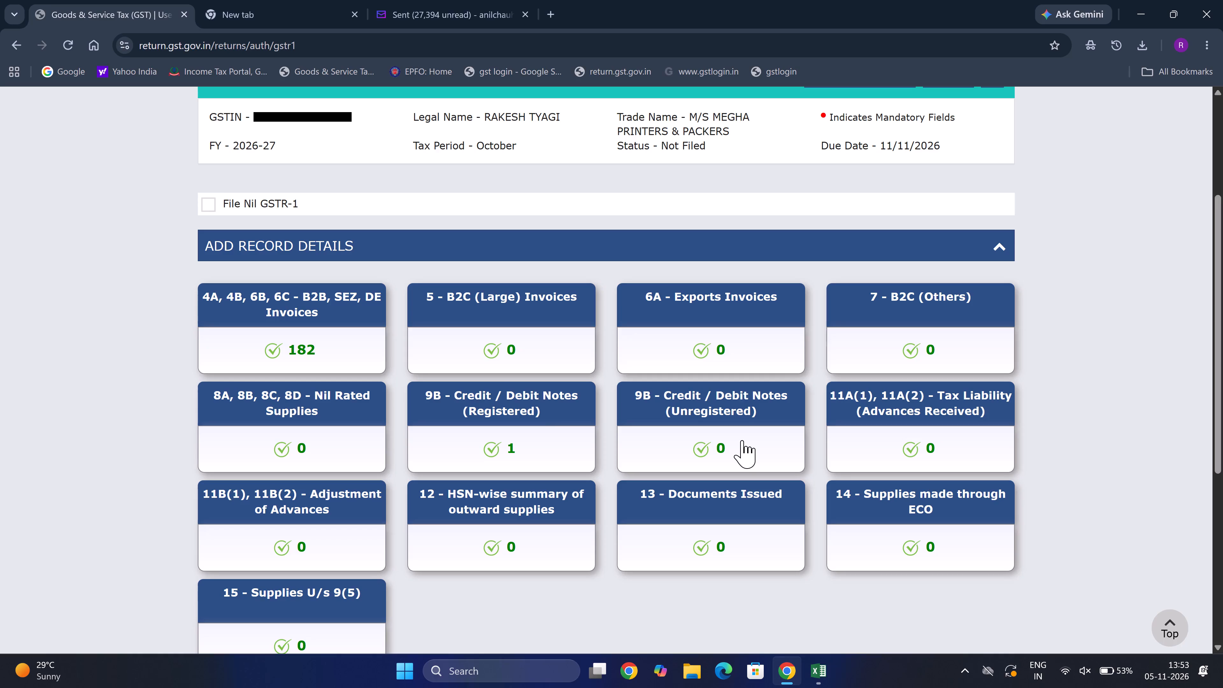
pyautogui.click(537, 415)
pyautogui.scroll(-1, 537, 415)
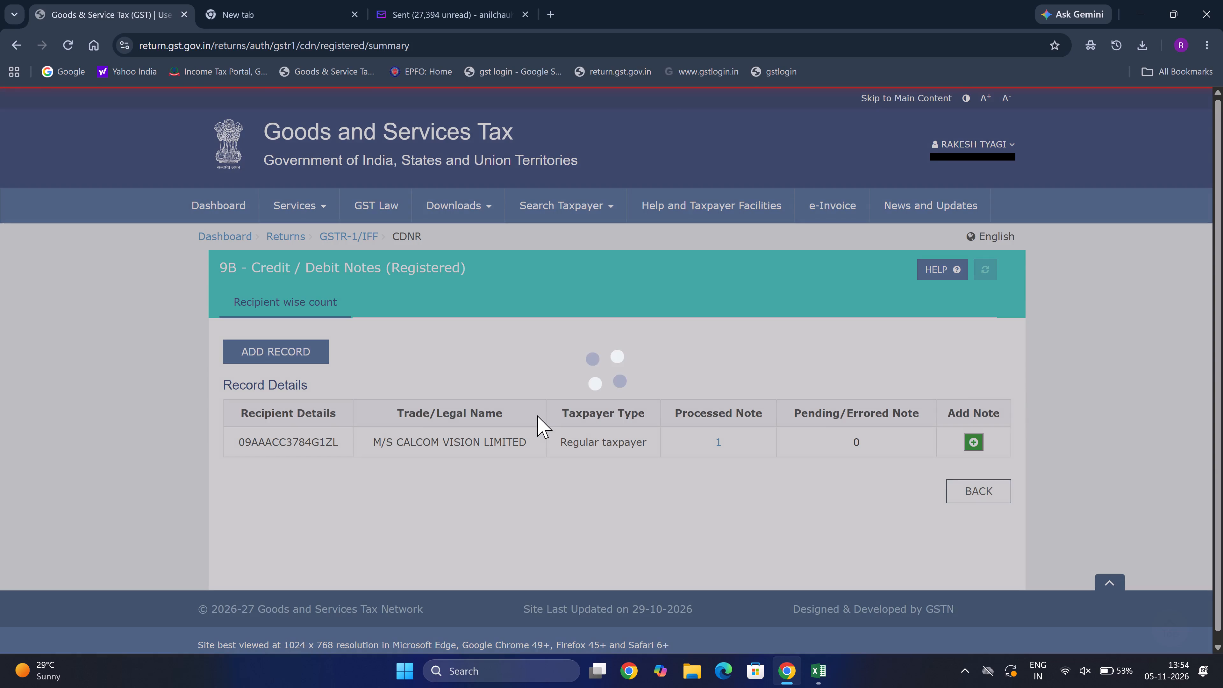
pyautogui.scroll(-1, 537, 415)
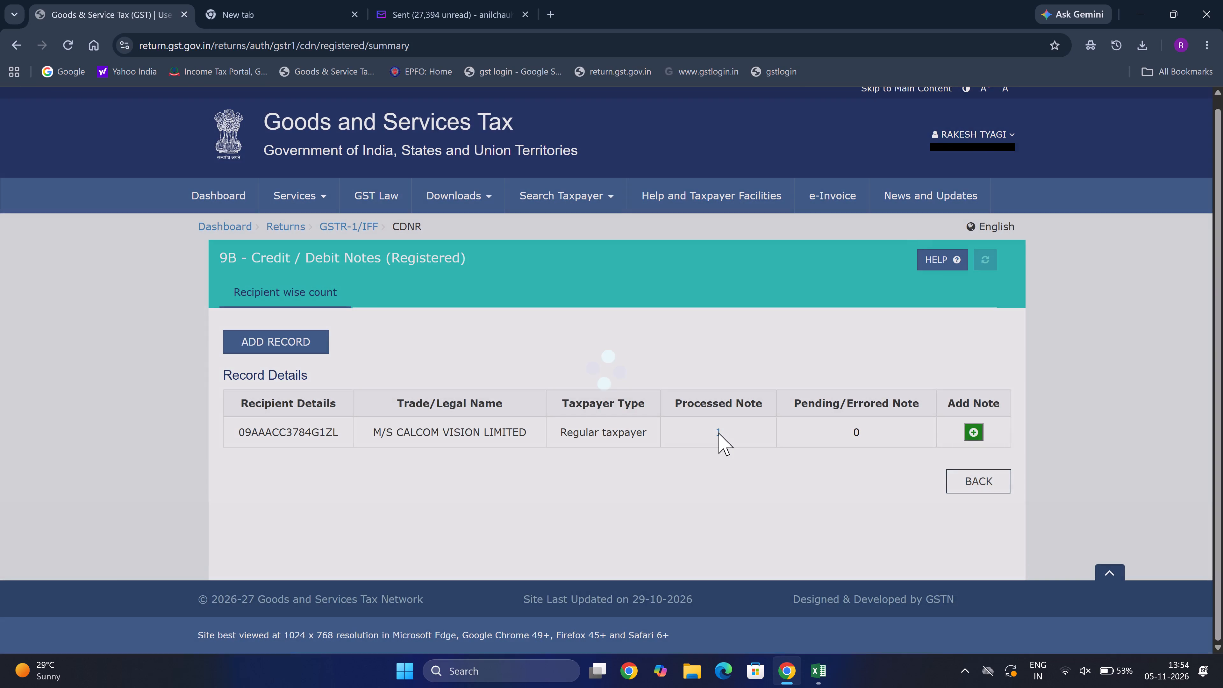
pyautogui.click(719, 433)
pyautogui.click(719, 433)
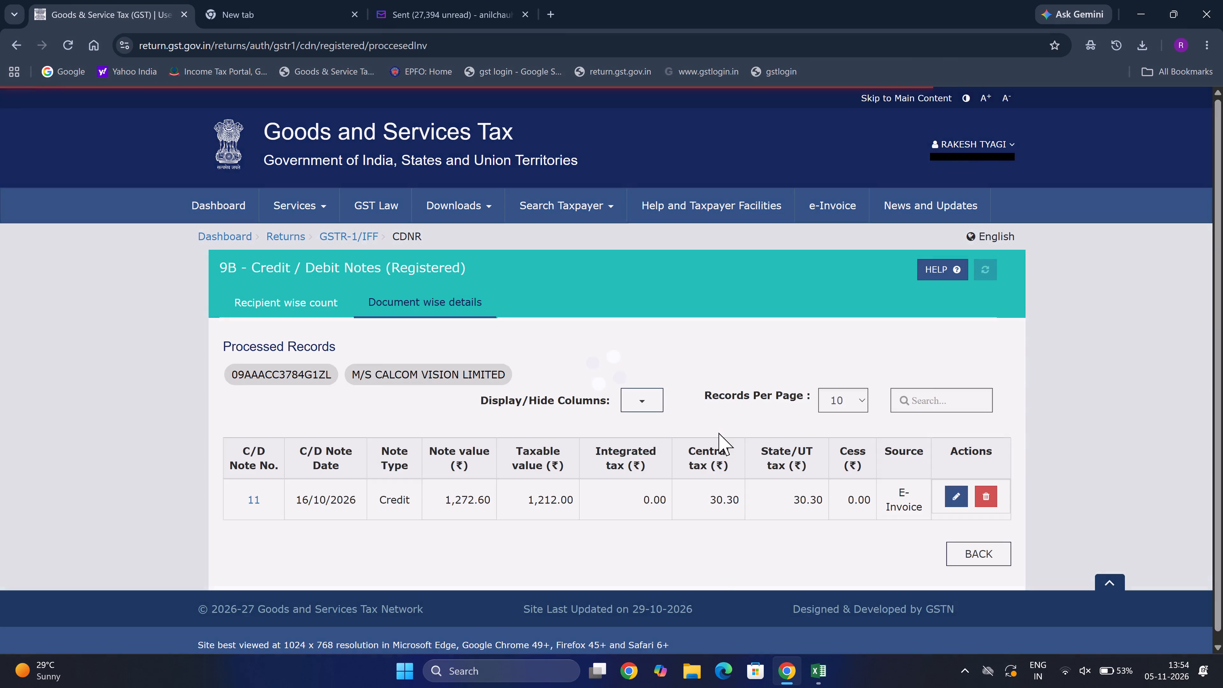
pyautogui.scroll(-1, 729, 496)
pyautogui.hscroll(9, 729, 496)
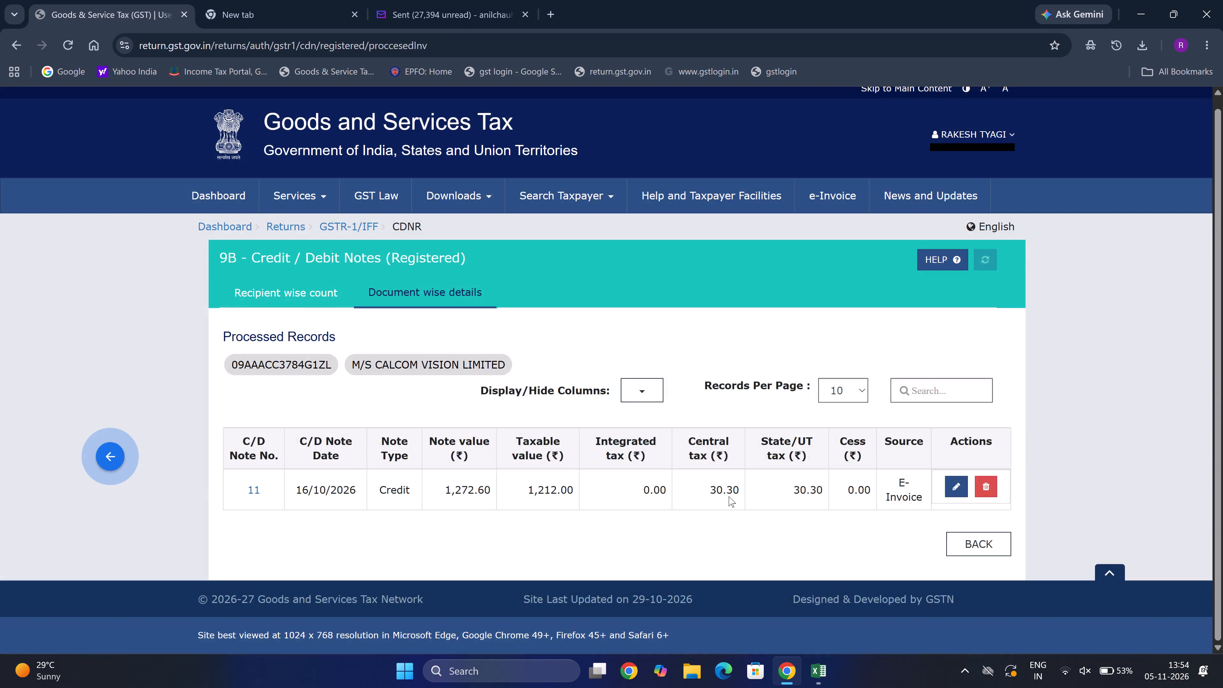
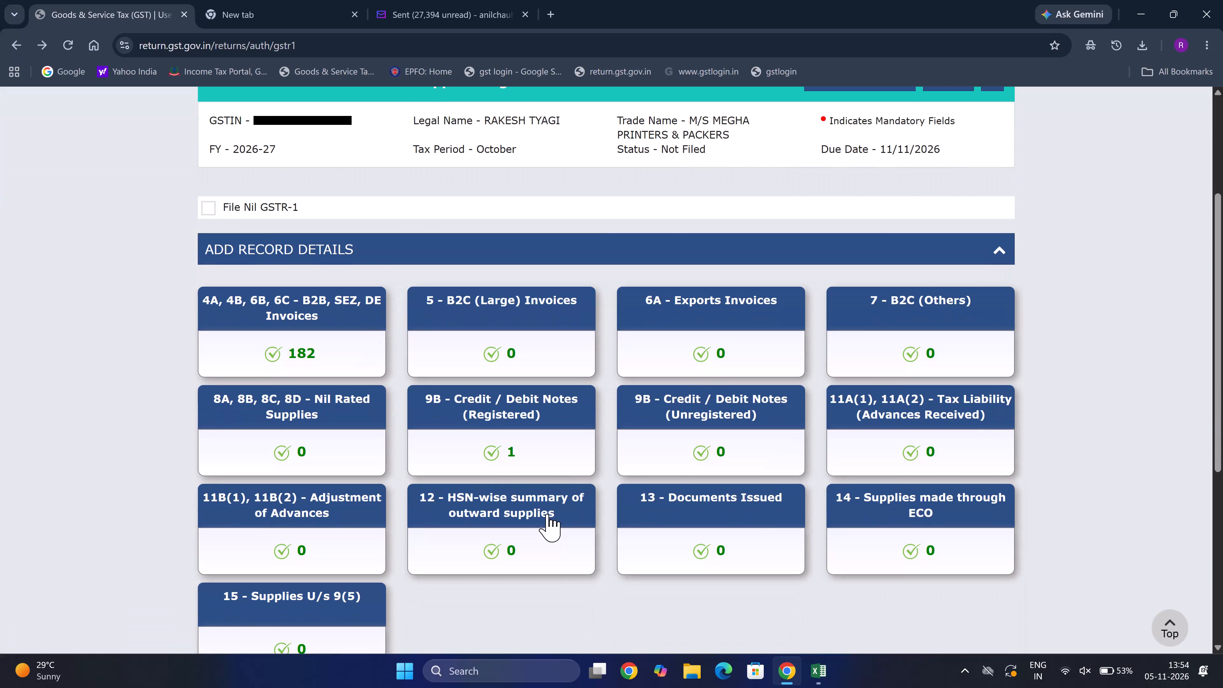
# Open section 13 - Documents Issued of the October GSTR-1 return.
pyautogui.scroll(-2, 572, 499)
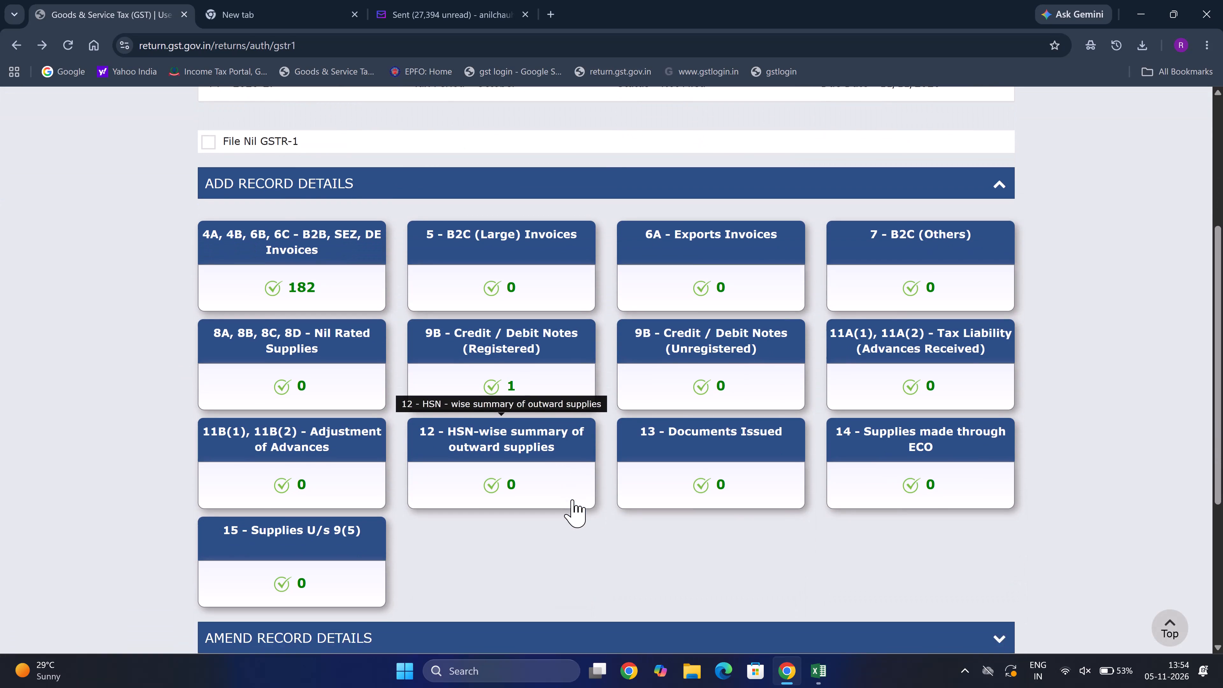
pyautogui.scroll(-1, 572, 499)
pyautogui.click(753, 380)
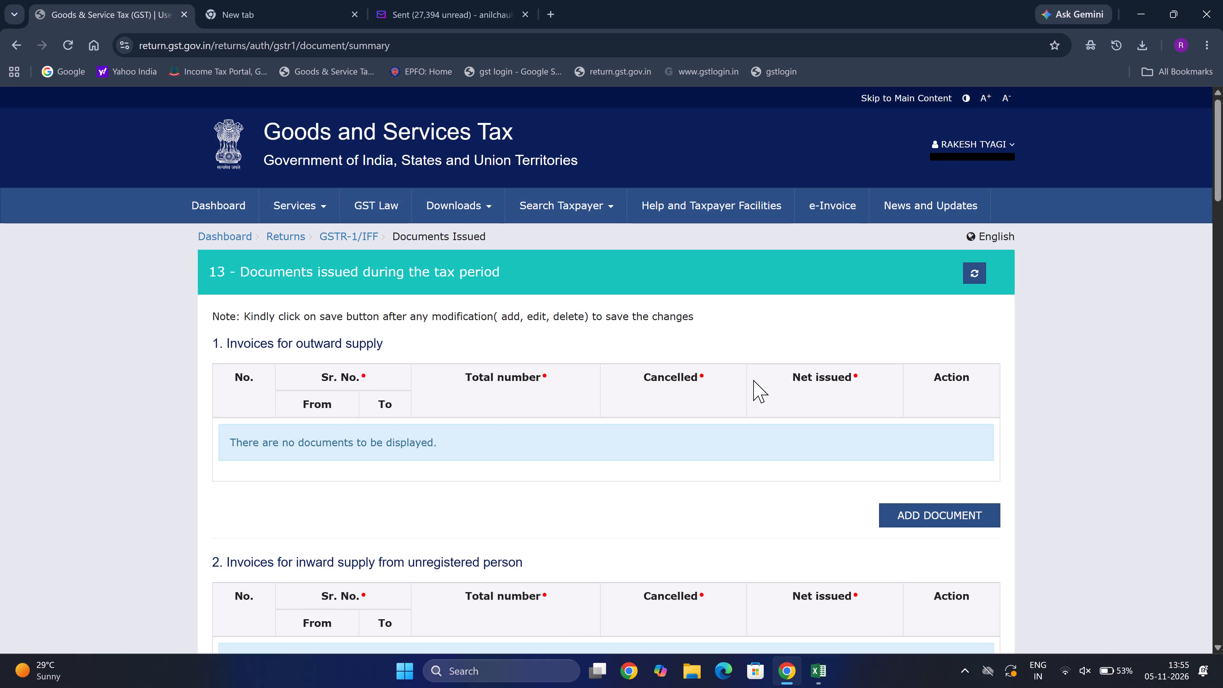
# Add a document row under Invoices for outward supply with serial numbers from 881 to 1062.
pyautogui.click(935, 511)
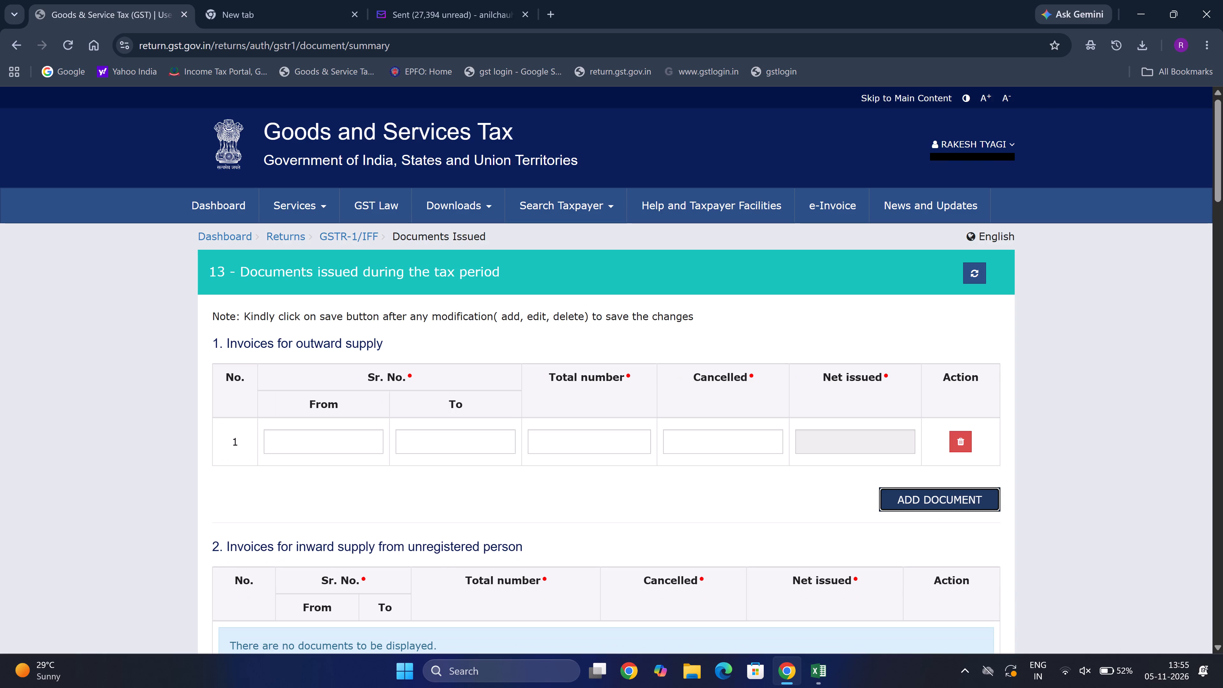
pyautogui.click(363, 437)
pyautogui.write('881')
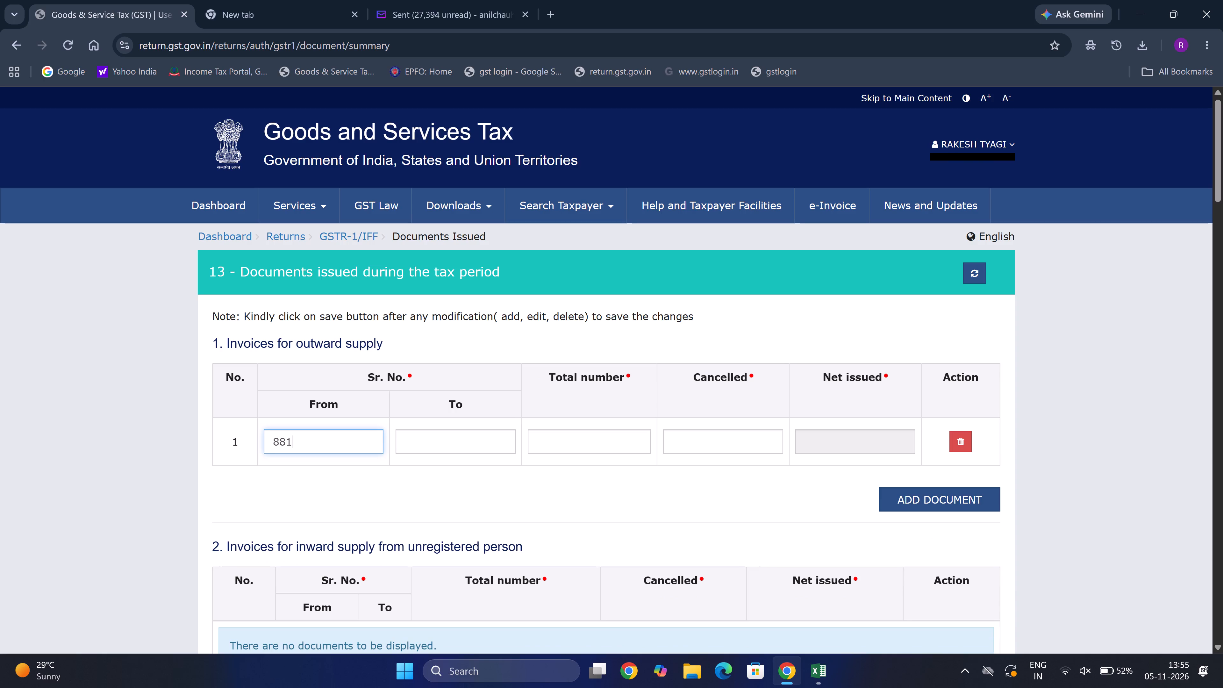
pyautogui.press('Tab')
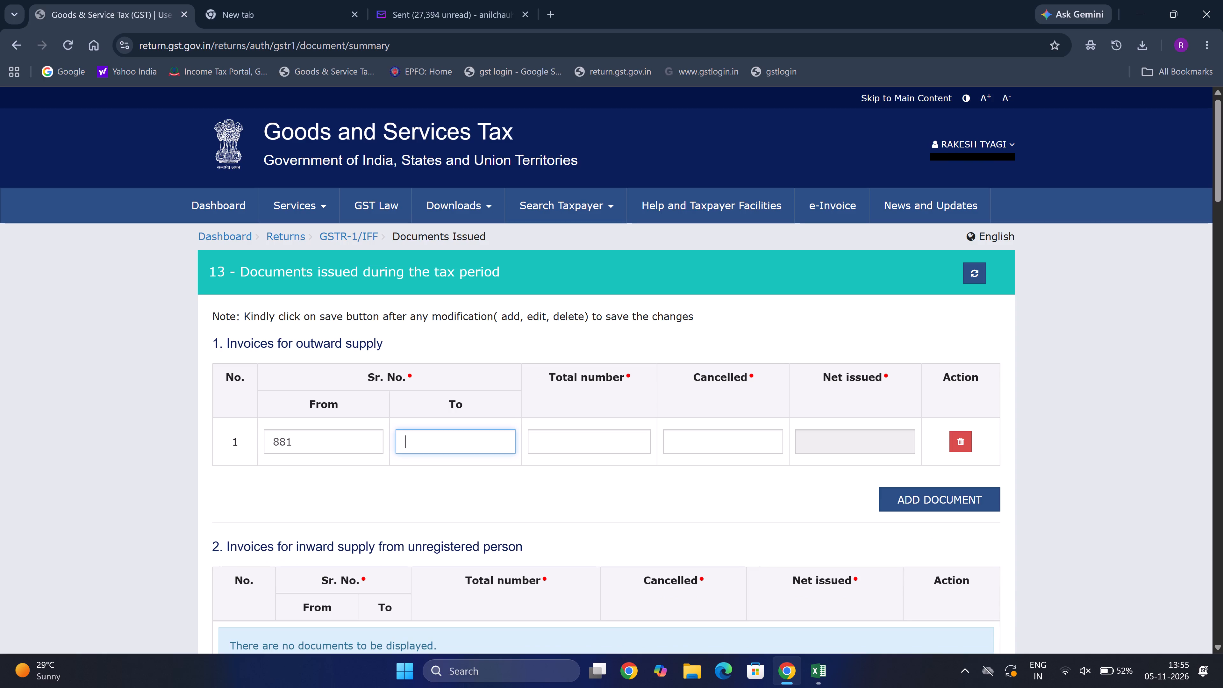
pyautogui.write('106')
pyautogui.press('2')
pyautogui.click(594, 446)
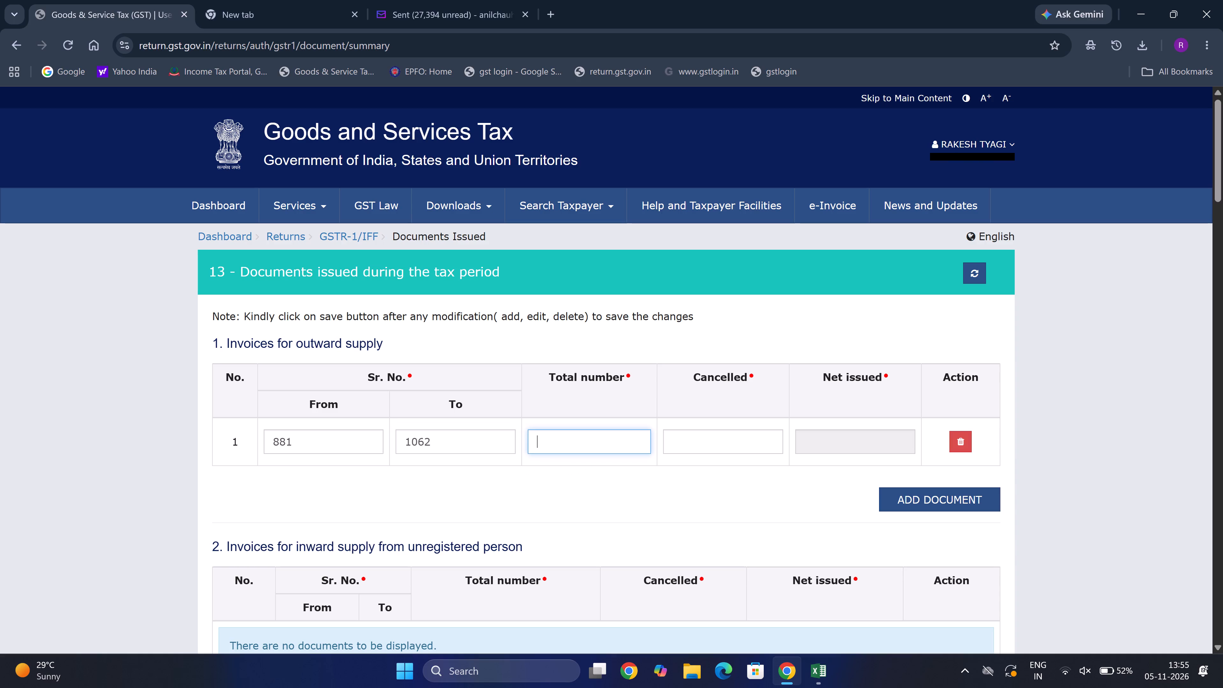
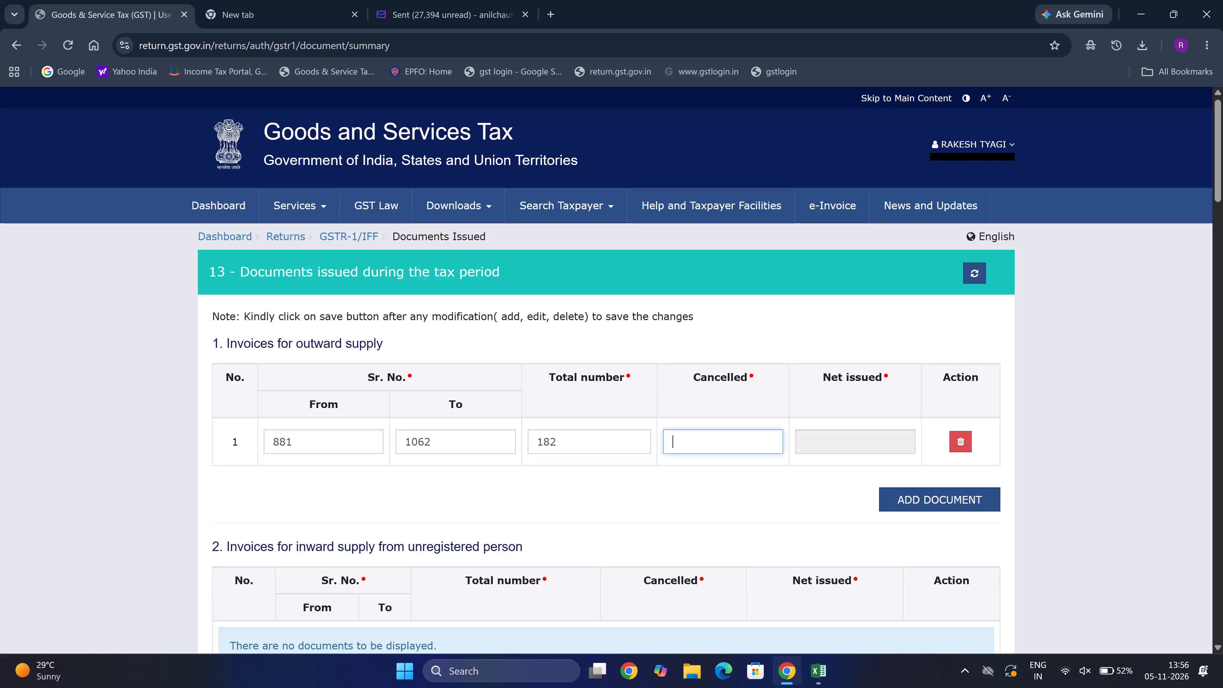
# Enter 0 cancelled documents for the outward supply invoice row and save the documents issued details.
pyautogui.press('0')
pyautogui.click(775, 527)
pyautogui.scroll(-19, 775, 527)
pyautogui.scroll(-7, 775, 527)
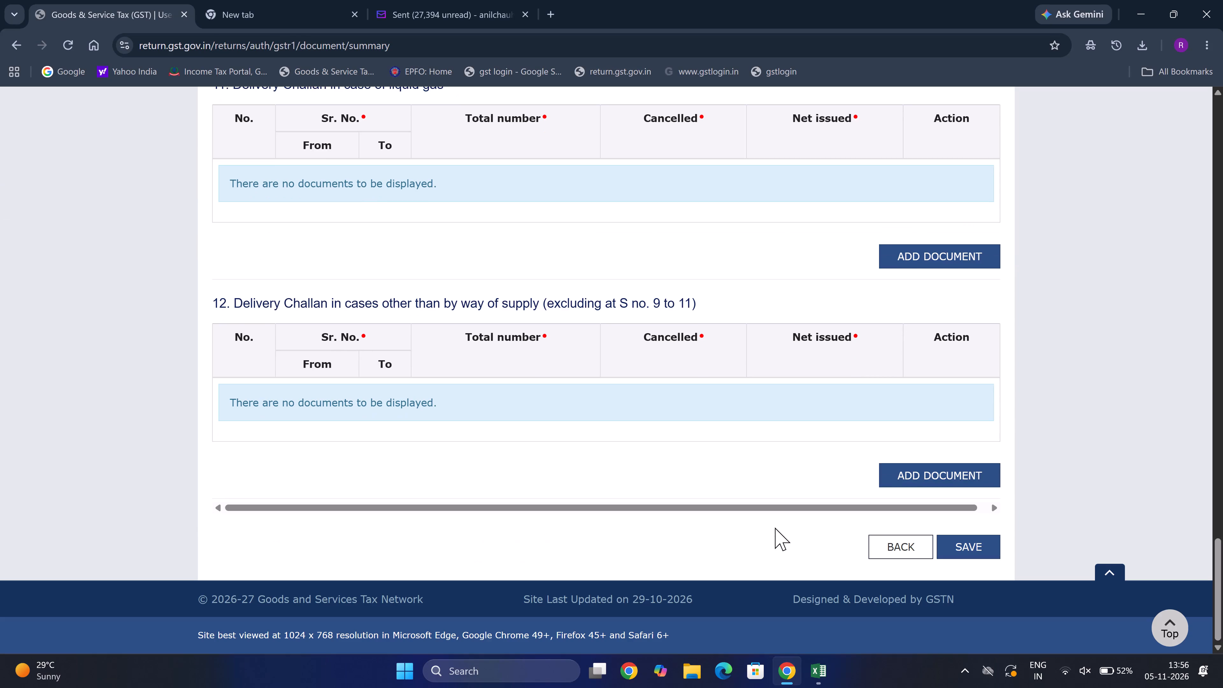
pyautogui.click(955, 551)
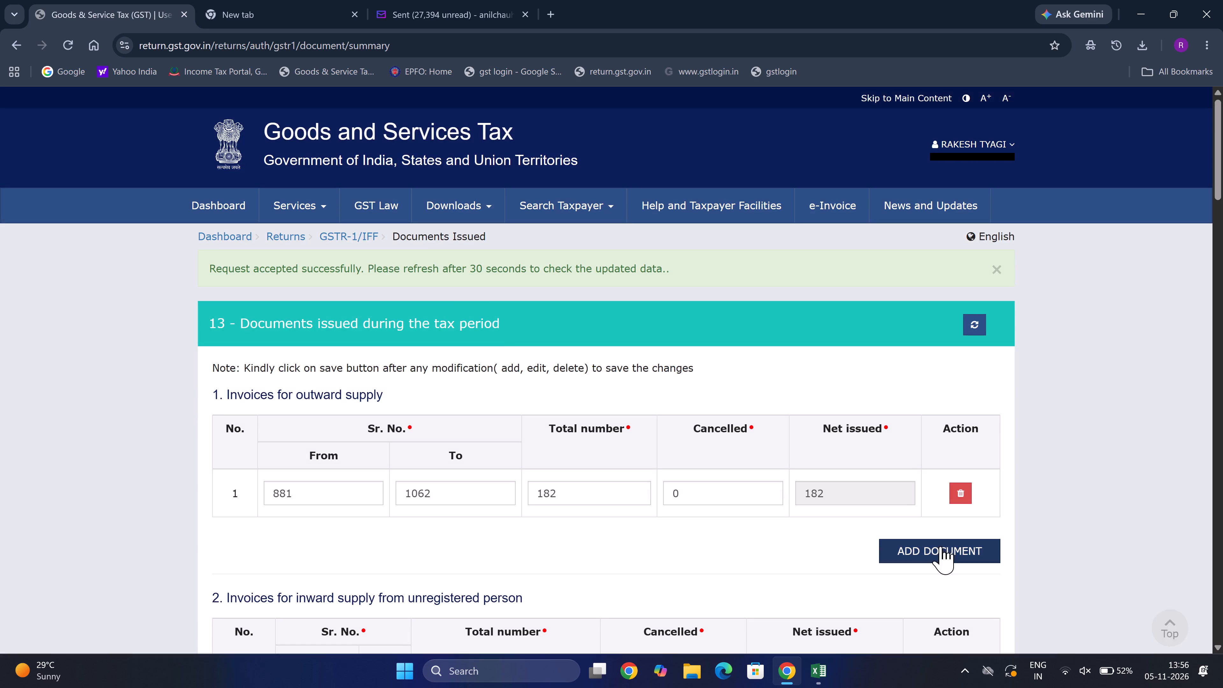
# Return to the GSTR-1/IFF page and bring up its record details tiles.
pyautogui.click(348, 229)
pyautogui.click(340, 241)
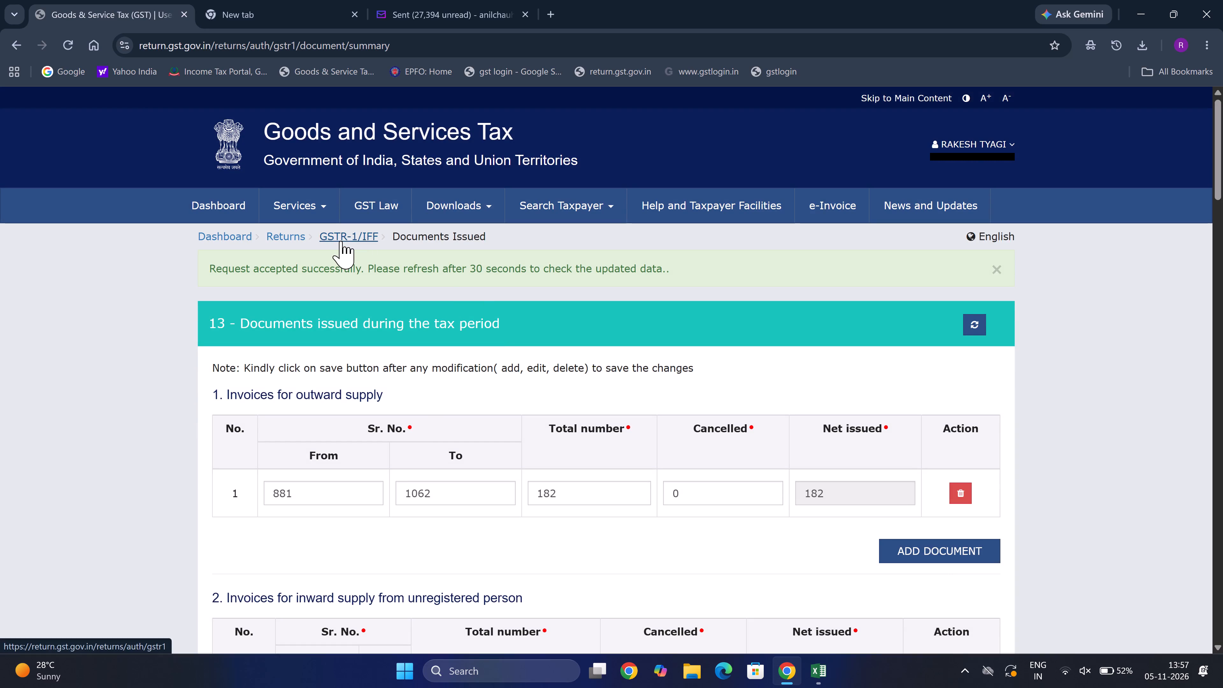
pyautogui.scroll(-5, 700, 421)
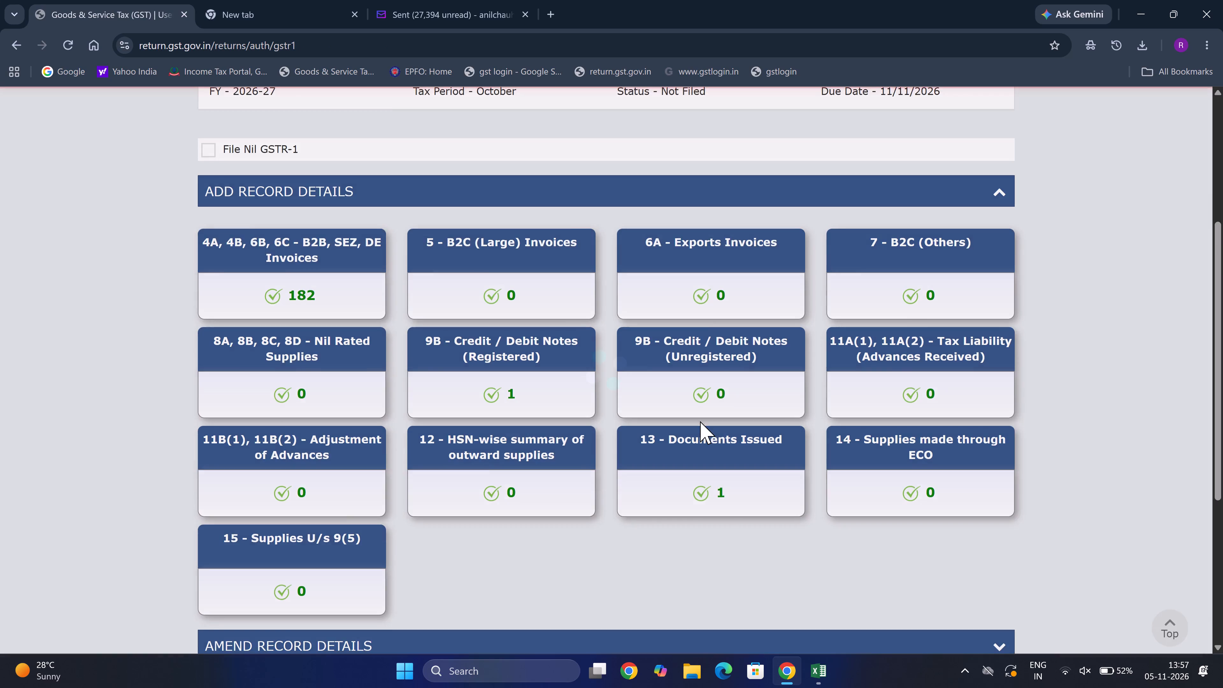
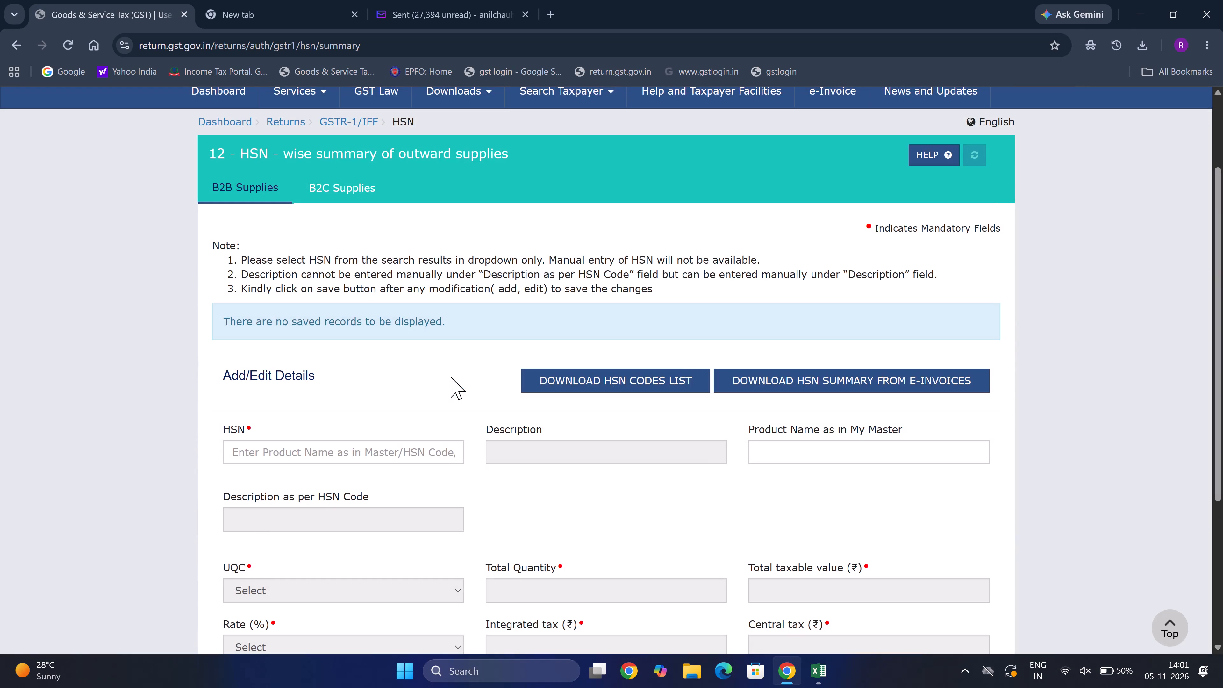
# Select HSN code 47079000 for a new entry in the B2B supplies HSN summary.
pyautogui.click(386, 460)
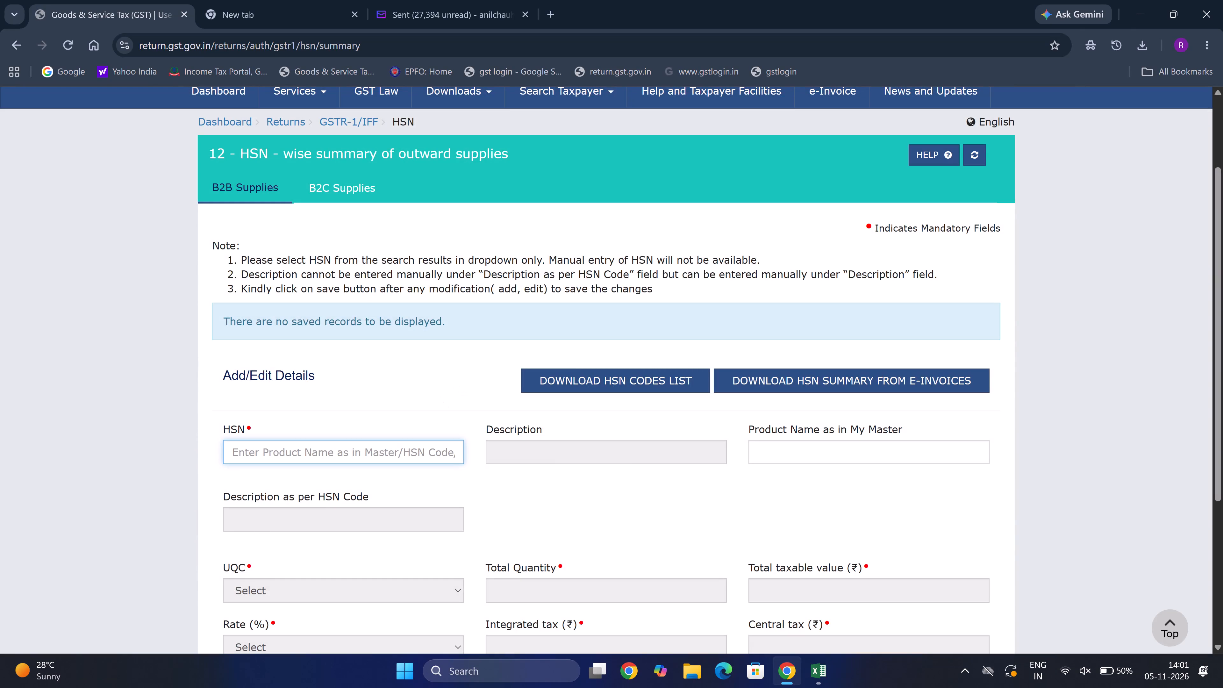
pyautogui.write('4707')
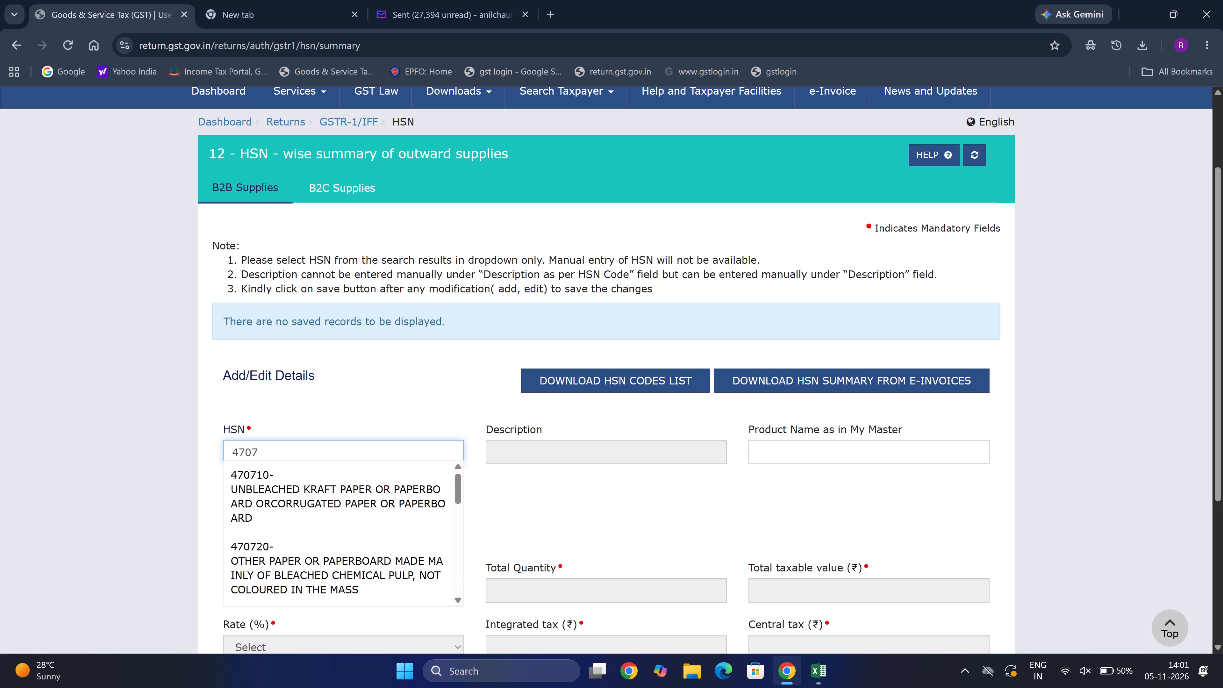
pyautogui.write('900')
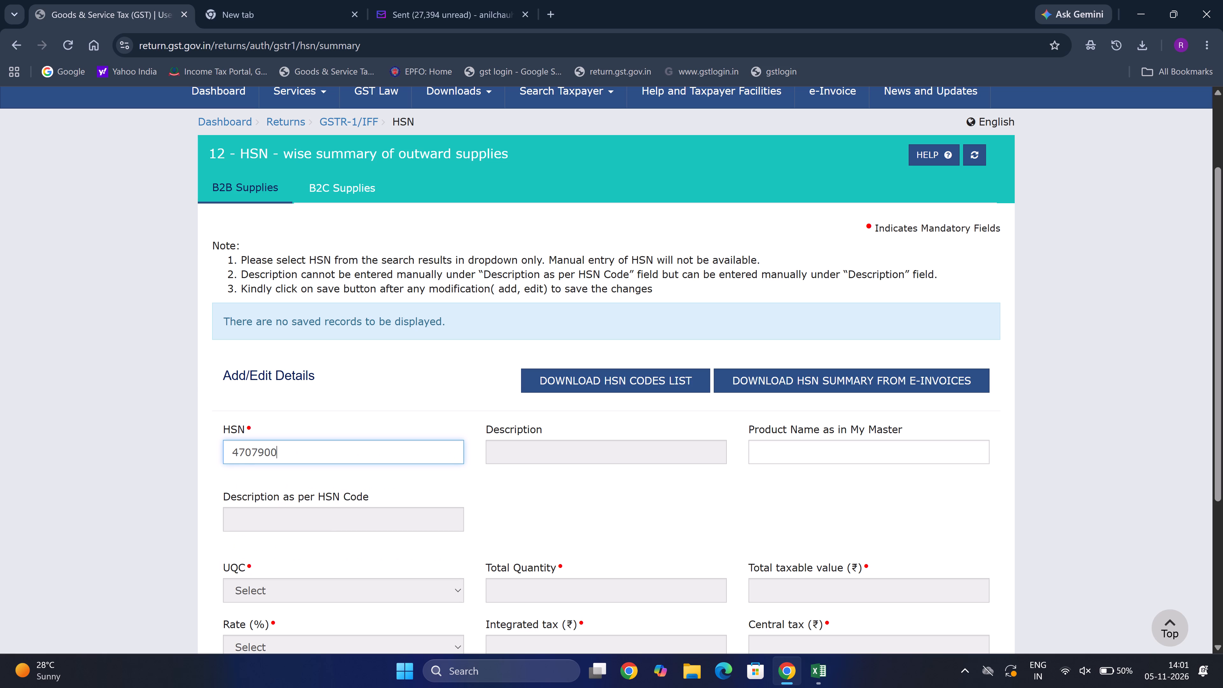
pyautogui.click(322, 500)
# Set the 47079000 entry's UQC to KGS-KILOGRAMS, total quantity to 24520 and total taxable value to 431485.
pyautogui.scroll(-1, 322, 500)
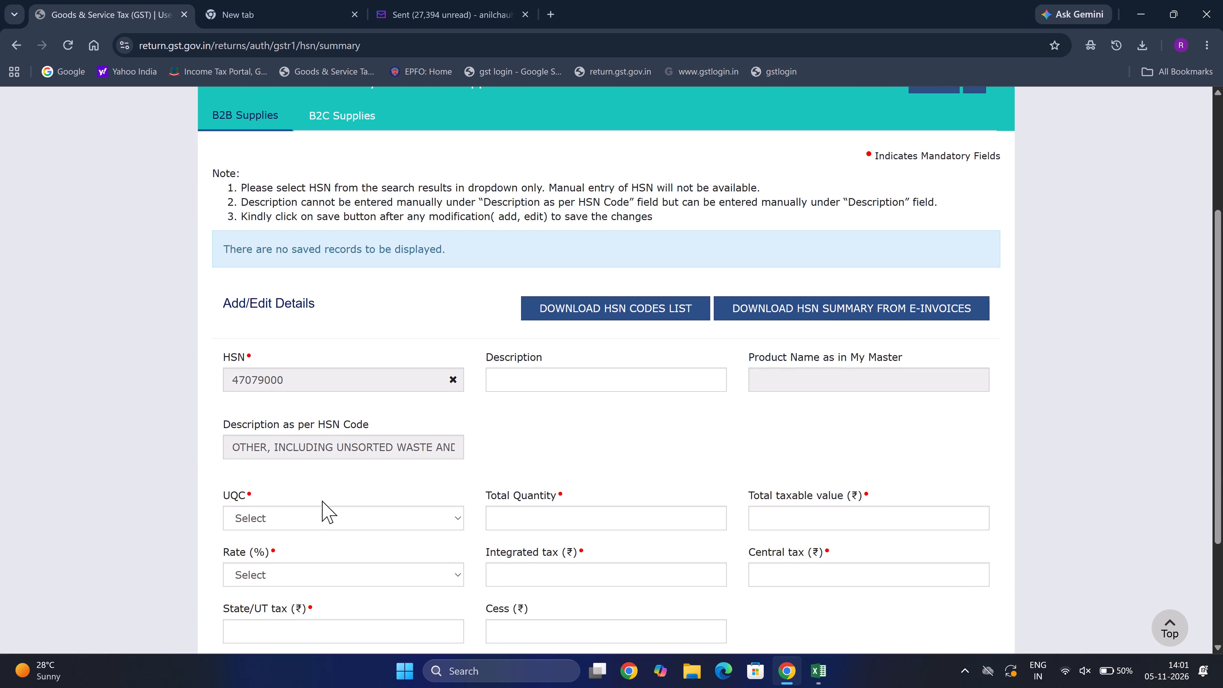
pyautogui.click(327, 516)
pyautogui.press('k')
pyautogui.press('Return')
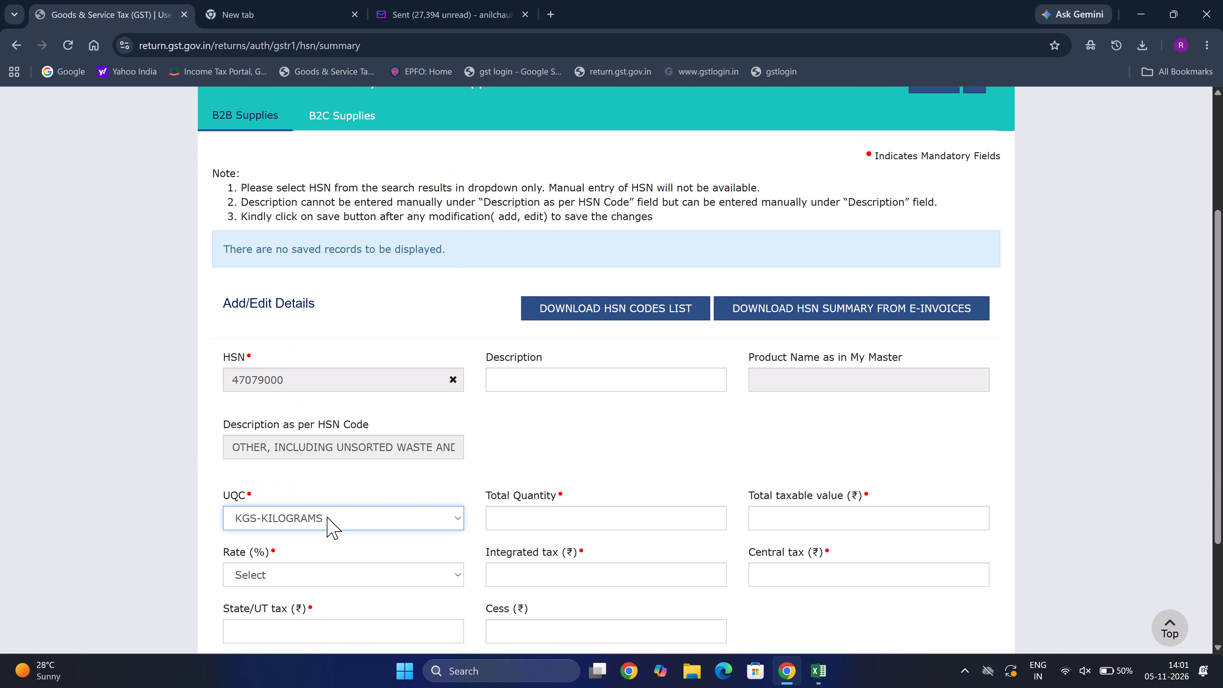
pyautogui.press('Tab')
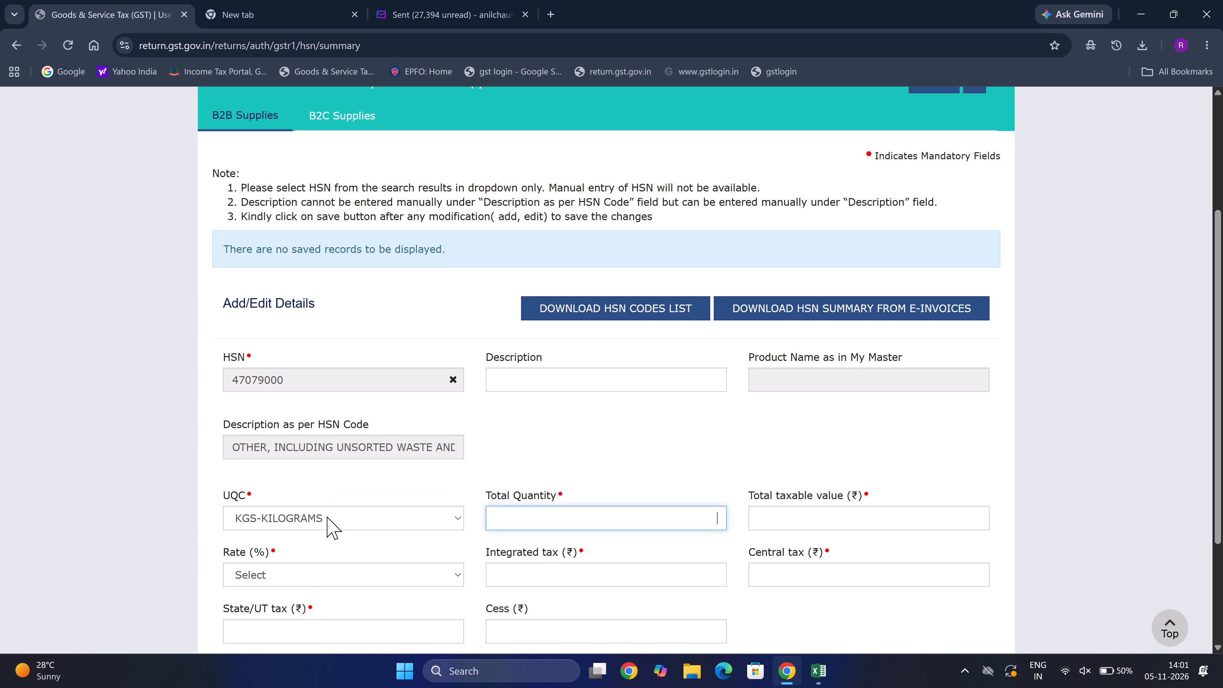
pyautogui.press('2')
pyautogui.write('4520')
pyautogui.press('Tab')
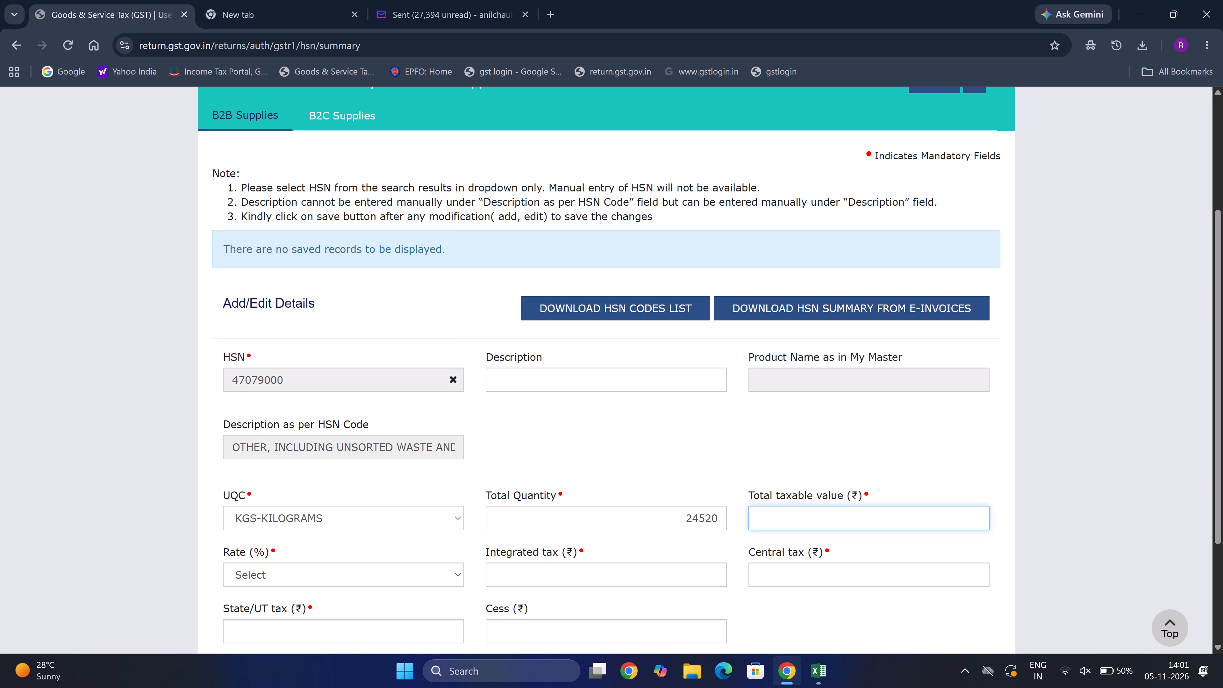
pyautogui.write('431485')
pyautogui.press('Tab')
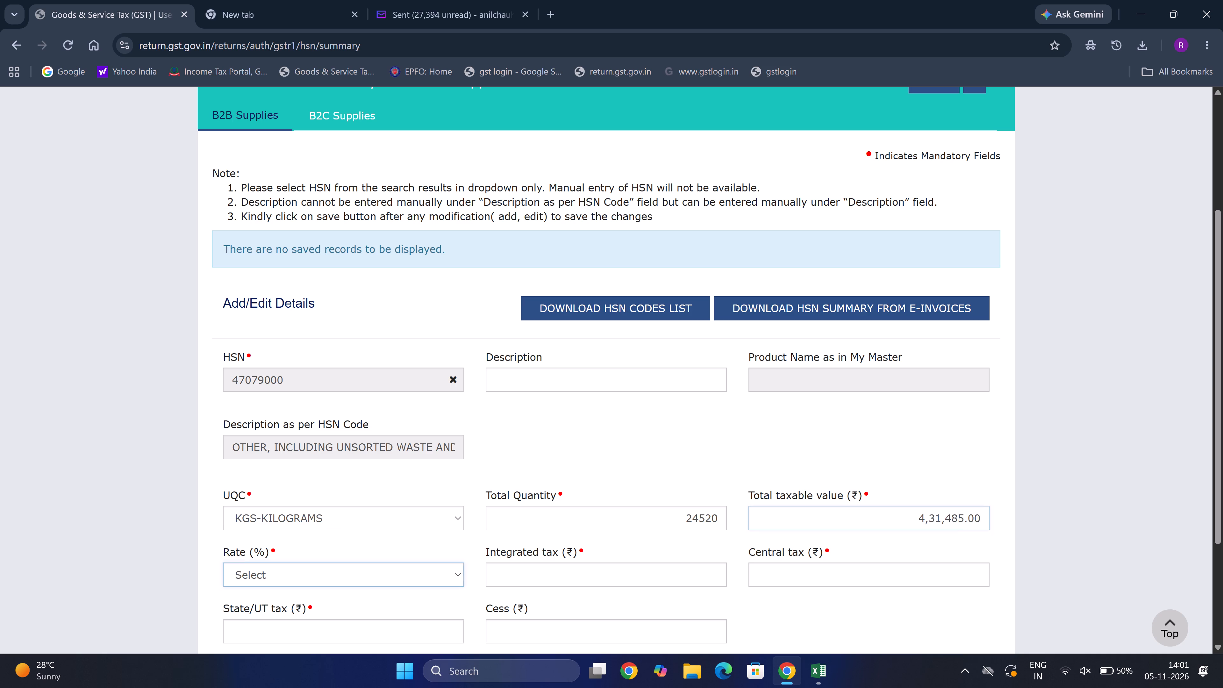
# Set the rate to 5%, enter central tax and State/UT tax of 10787 each, and add the 47079000 entry.
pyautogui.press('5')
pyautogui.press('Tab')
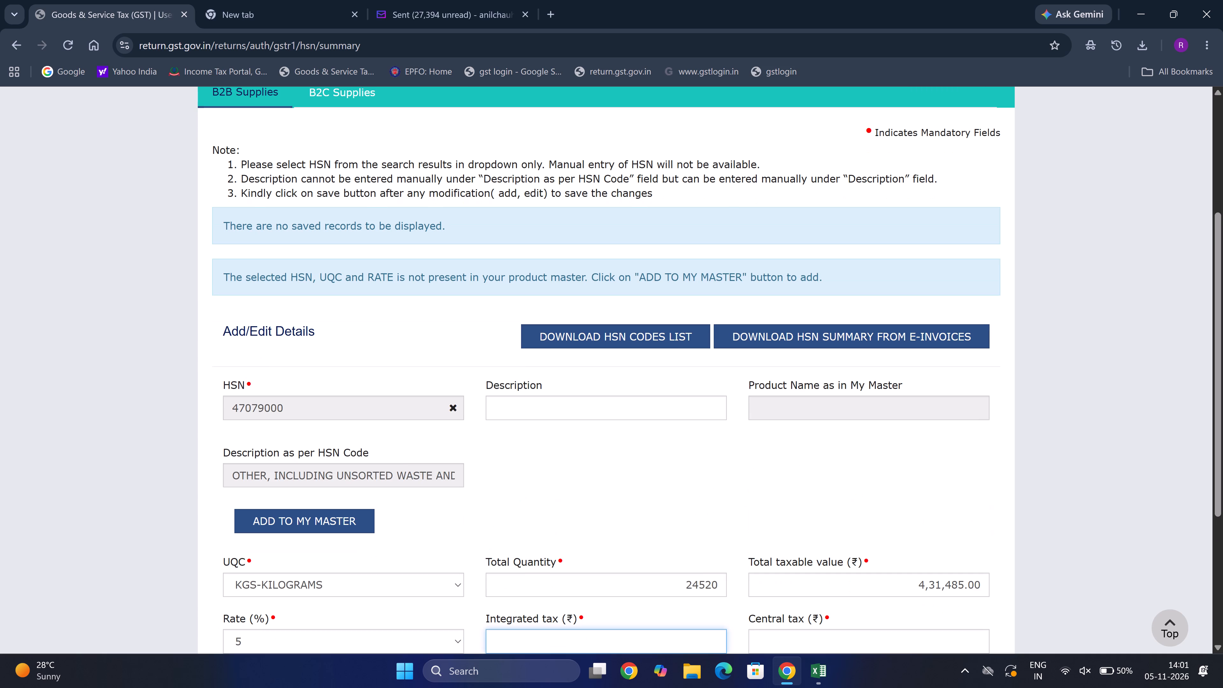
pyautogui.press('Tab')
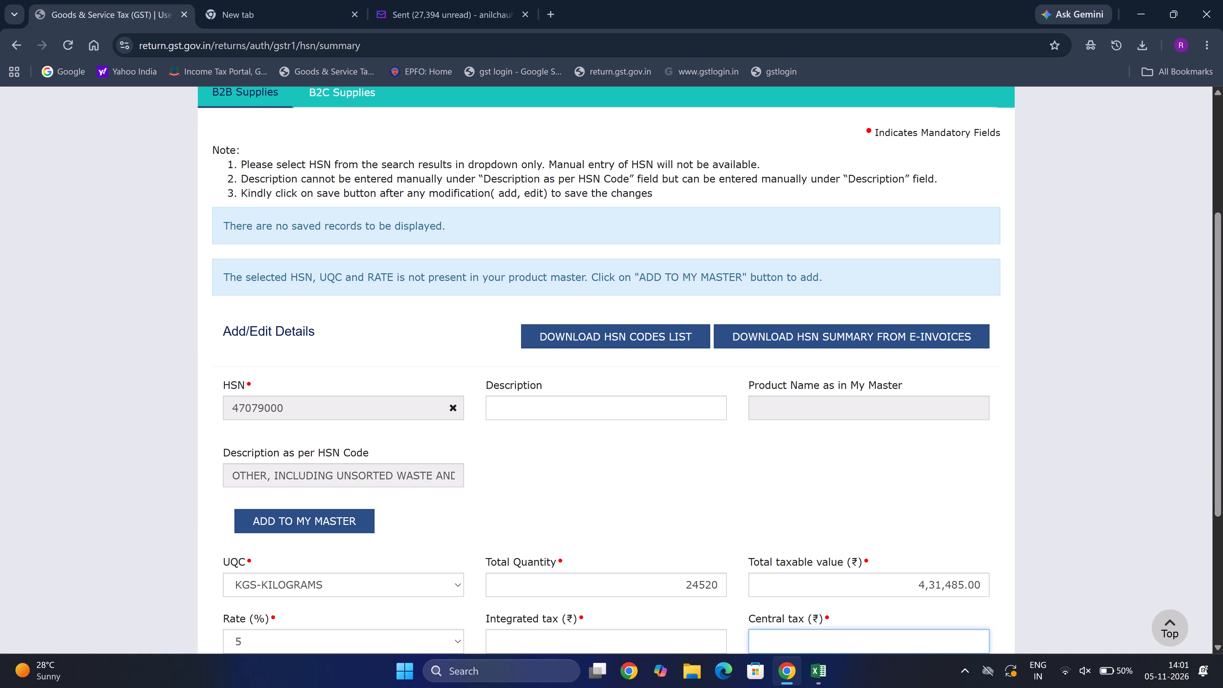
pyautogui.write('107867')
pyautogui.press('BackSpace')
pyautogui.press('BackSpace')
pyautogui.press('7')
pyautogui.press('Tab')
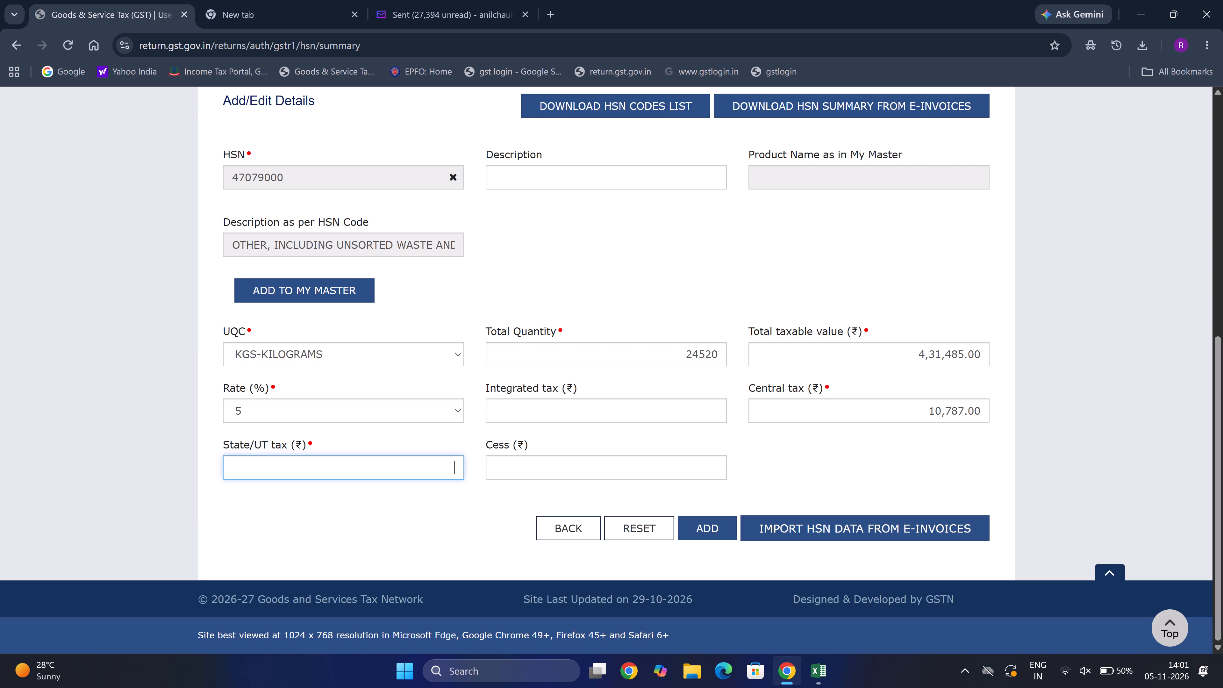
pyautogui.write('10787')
pyautogui.click(701, 523)
# Select HSN code 48043100 (Unbleached) for a second B2B supplies entry.
pyautogui.scroll(-3, 701, 523)
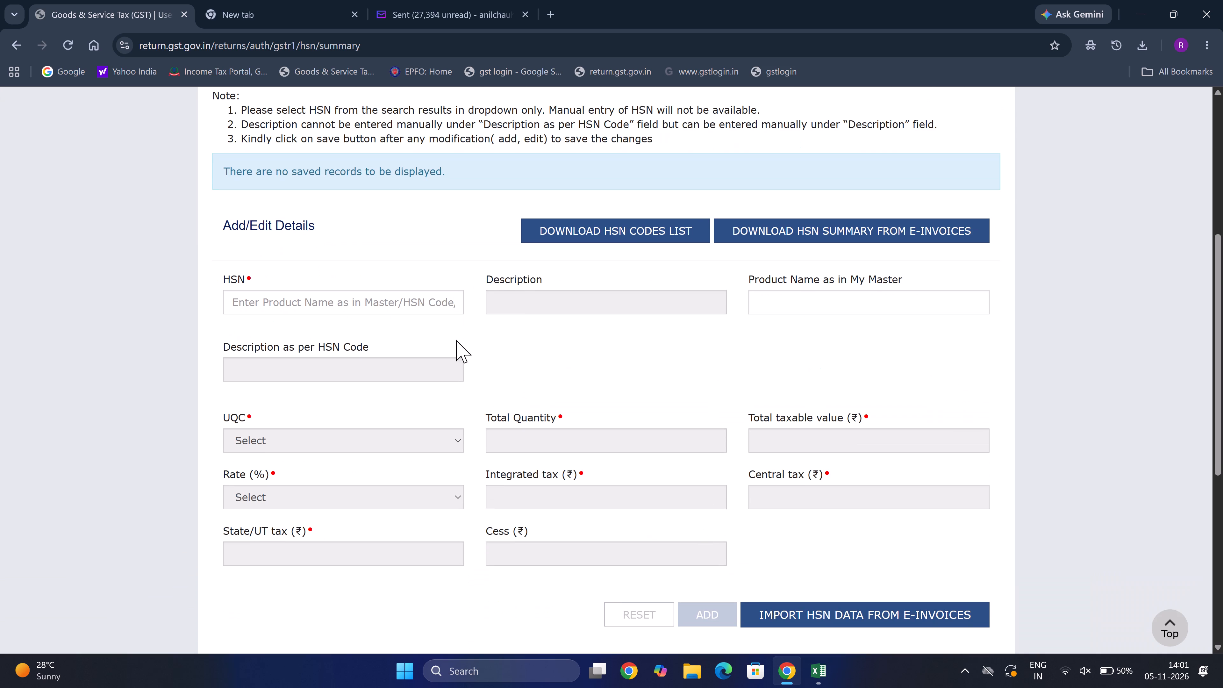
pyautogui.click(414, 303)
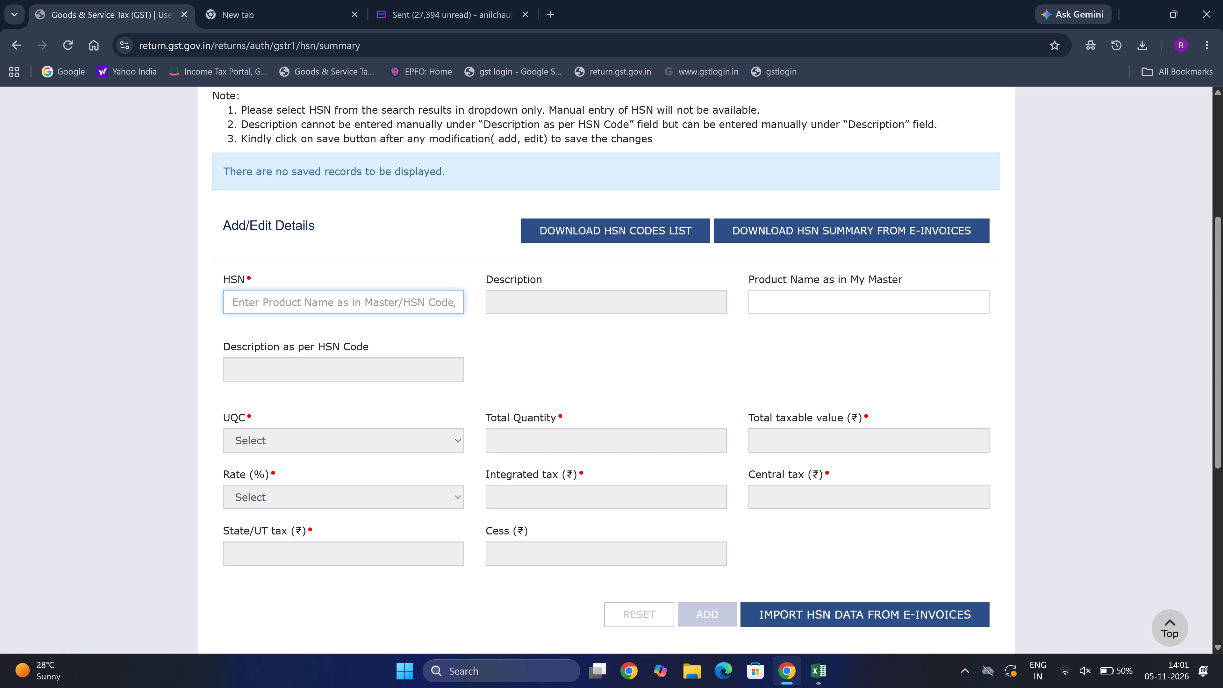
pyautogui.click(414, 303)
pyautogui.write('480')
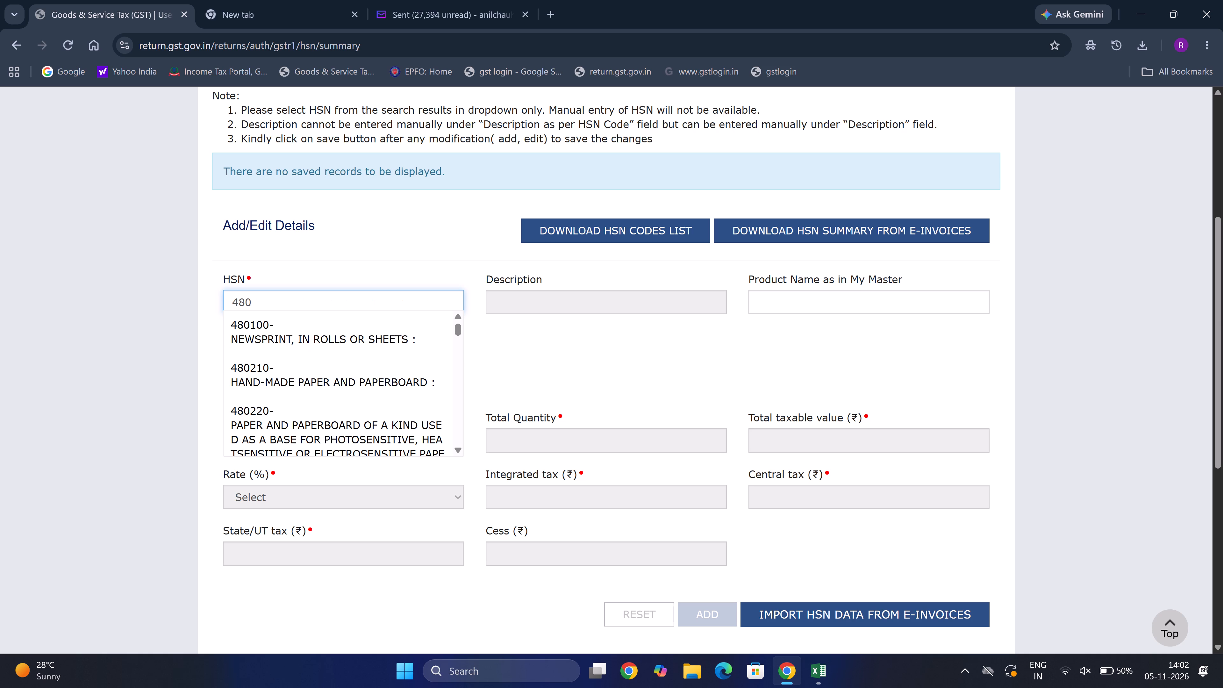
pyautogui.write('41')
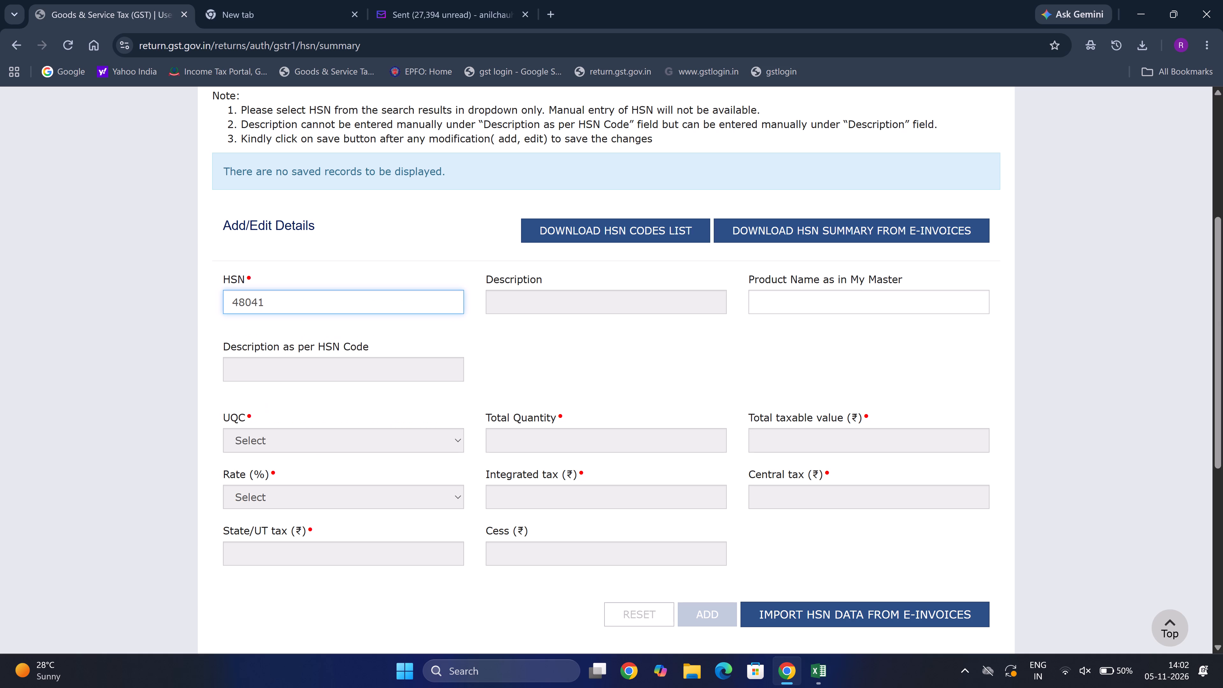
pyautogui.press('BackSpace')
pyautogui.write('31')
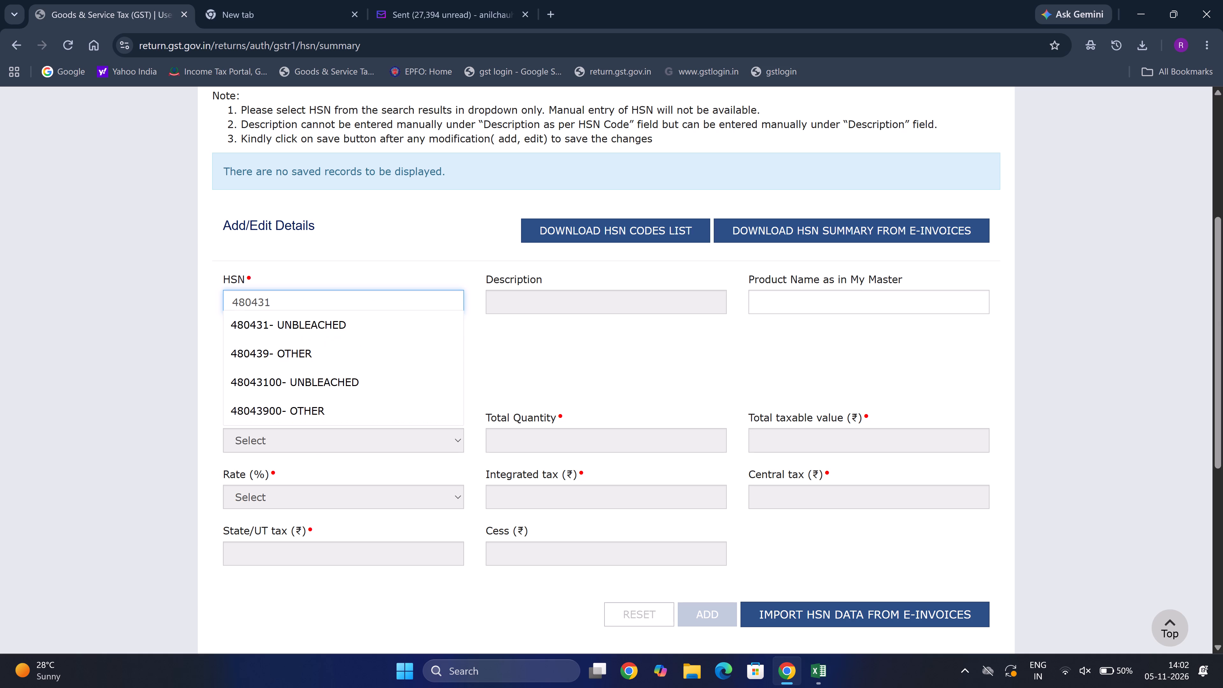
pyautogui.write('00')
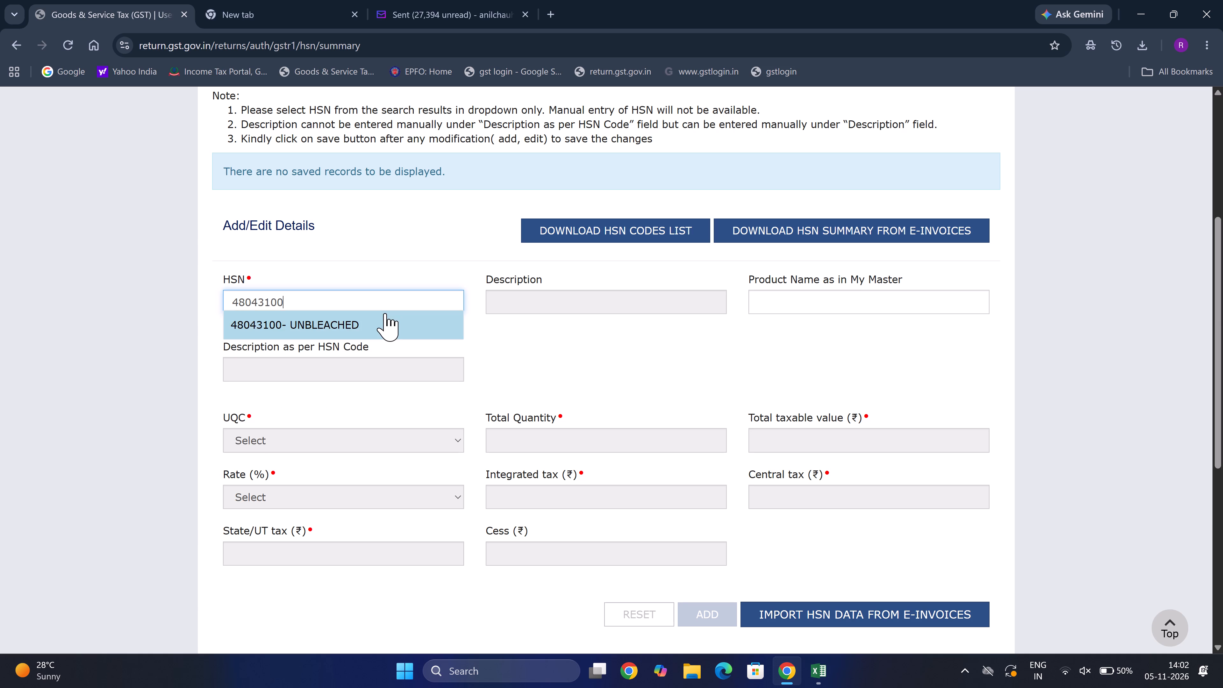
pyautogui.click(385, 313)
# Set the 48043100 entry's UQC to PCS-PIECES, total quantity to 9659 and total taxable value to 33279.
pyautogui.click(452, 442)
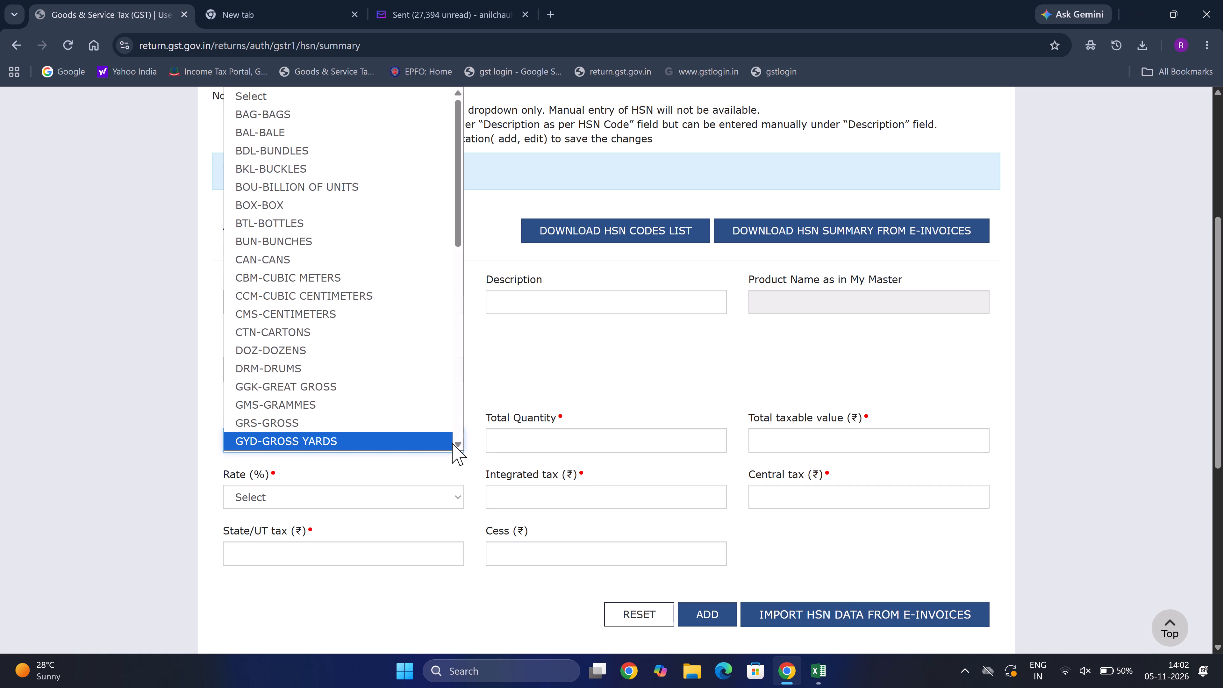
pyautogui.press('k')
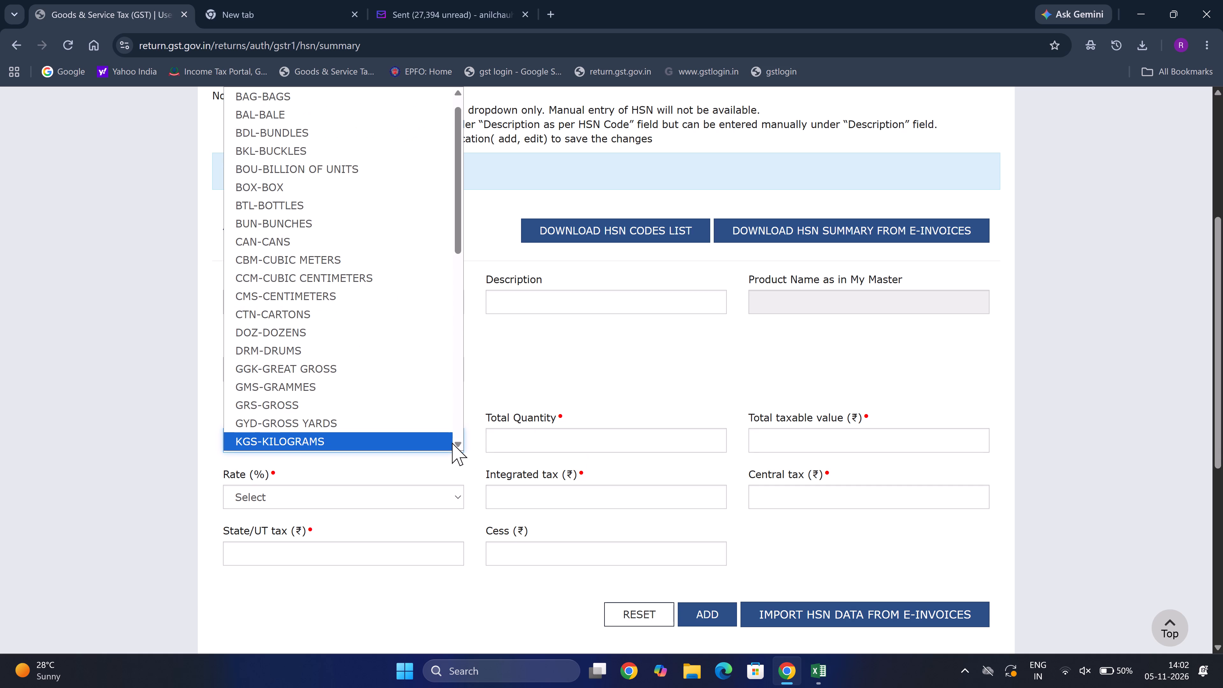
pyautogui.write('pp')
pyautogui.press('Tab')
pyautogui.press('Tab')
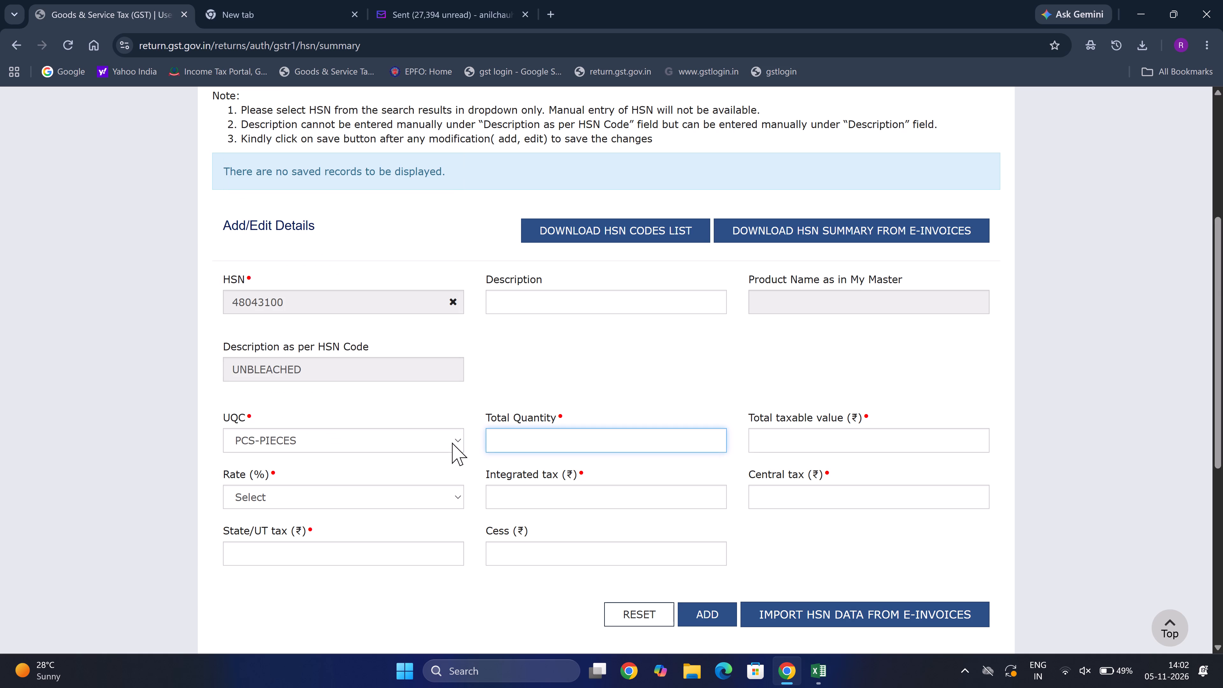
pyautogui.write('9659')
pyautogui.press('Tab')
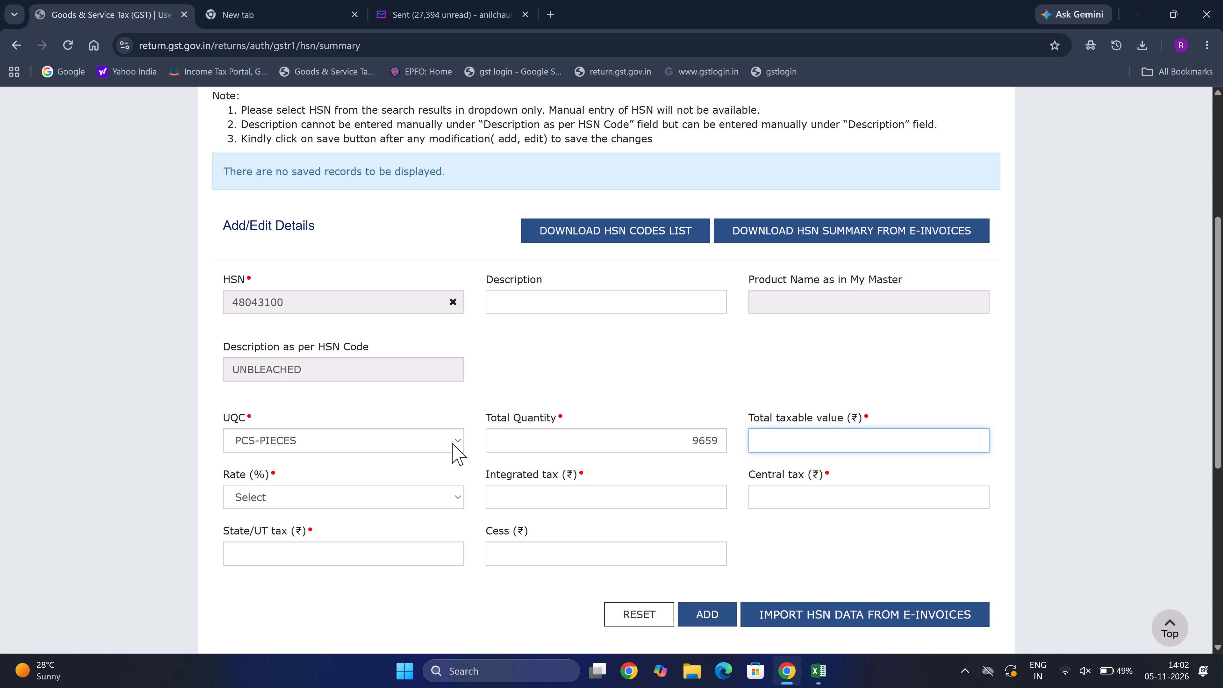
pyautogui.write('33279')
pyautogui.press('Tab')
# Set the rate to 18%, integrated tax to 2458.64, central and State/UT tax to 1765 each, and add the 48043100 entry.
pyautogui.write('18')
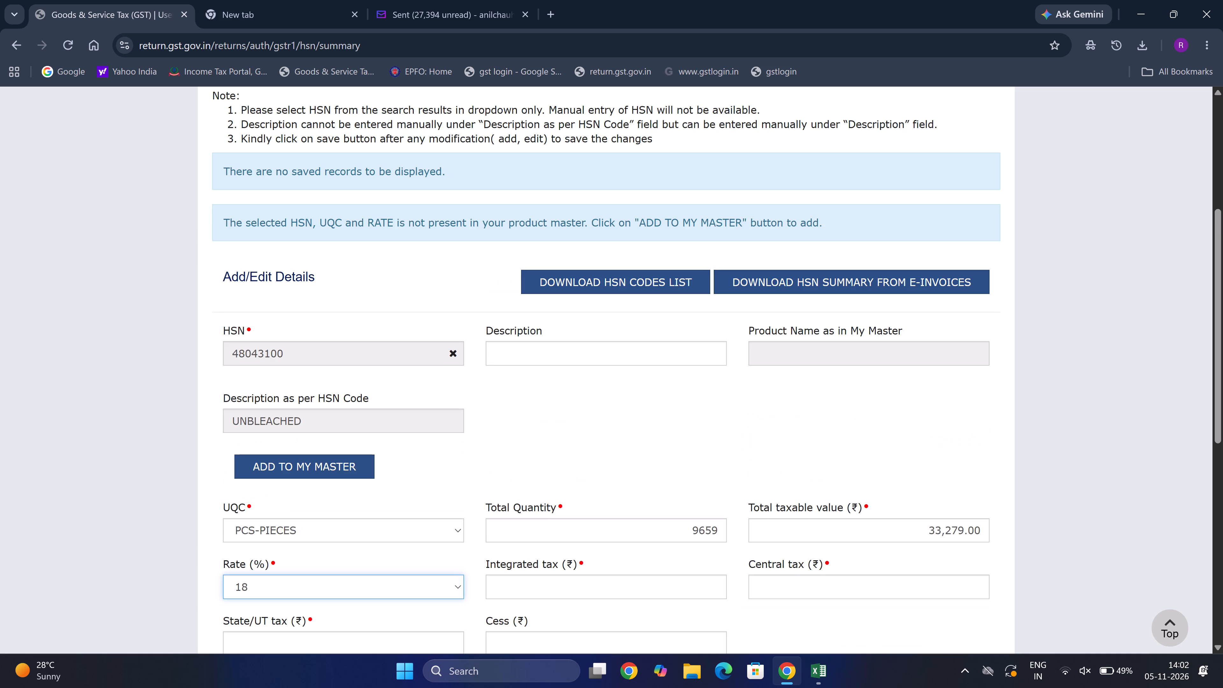
pyautogui.press('Tab')
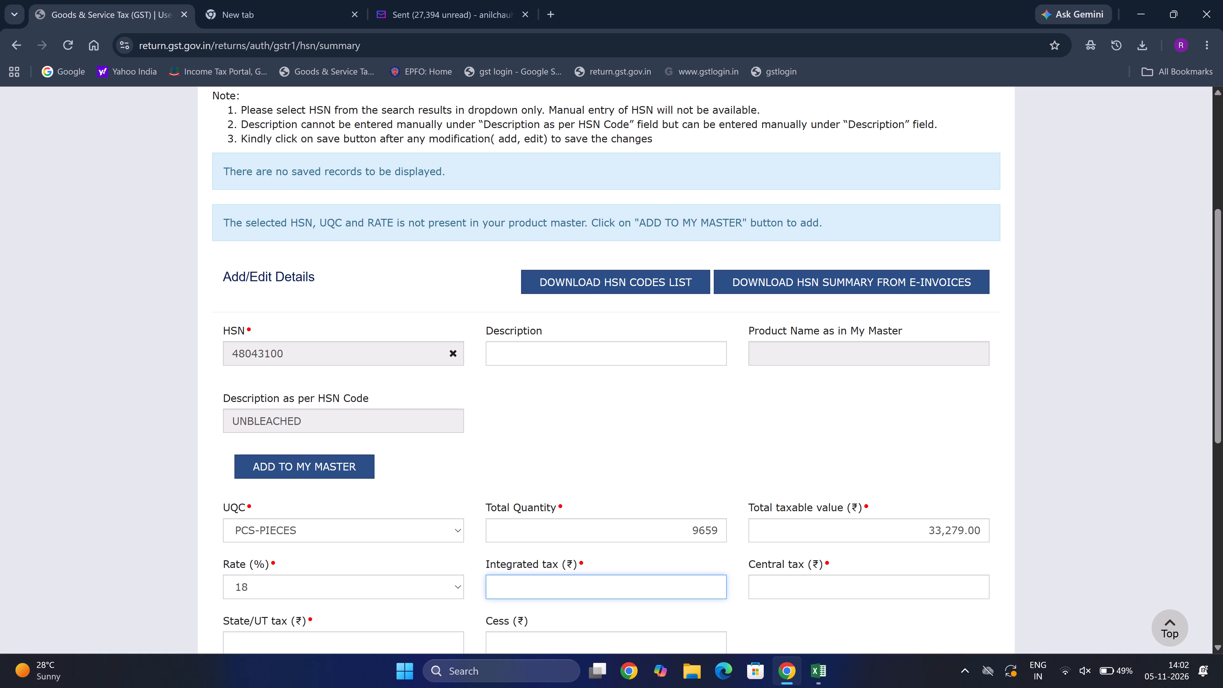
pyautogui.write('2458.64')
pyautogui.press('Tab')
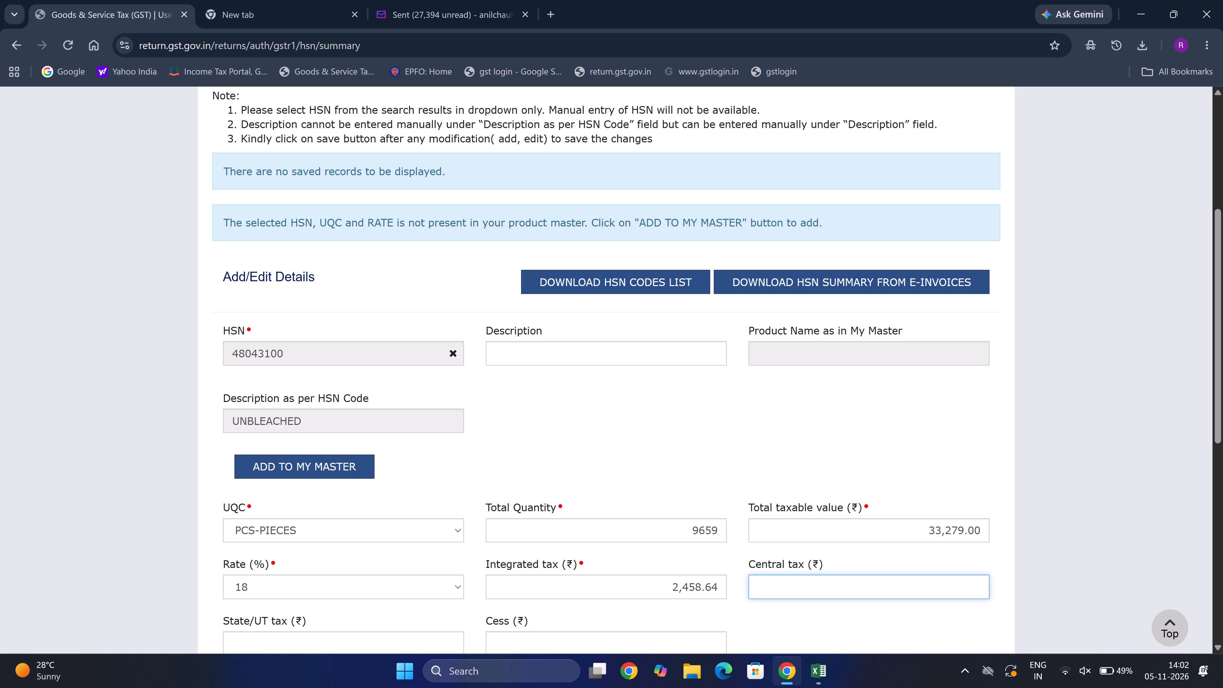
pyautogui.write('1765')
pyautogui.press('Tab')
pyautogui.write('1765')
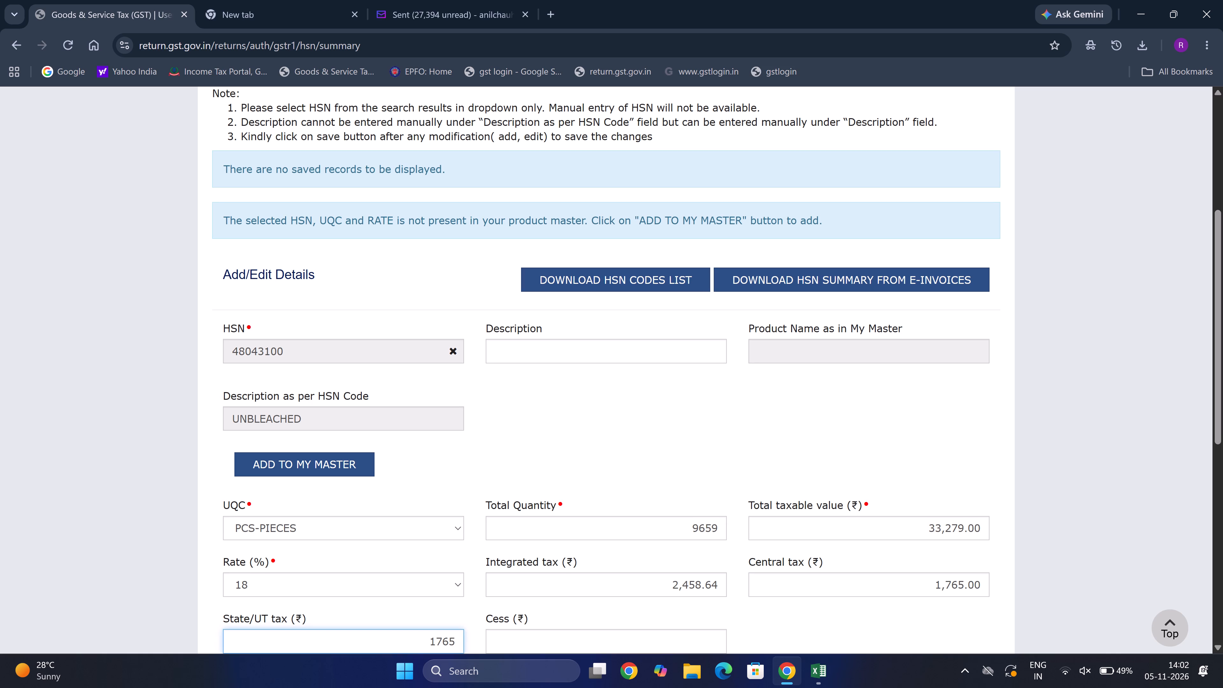
pyautogui.press('Tab')
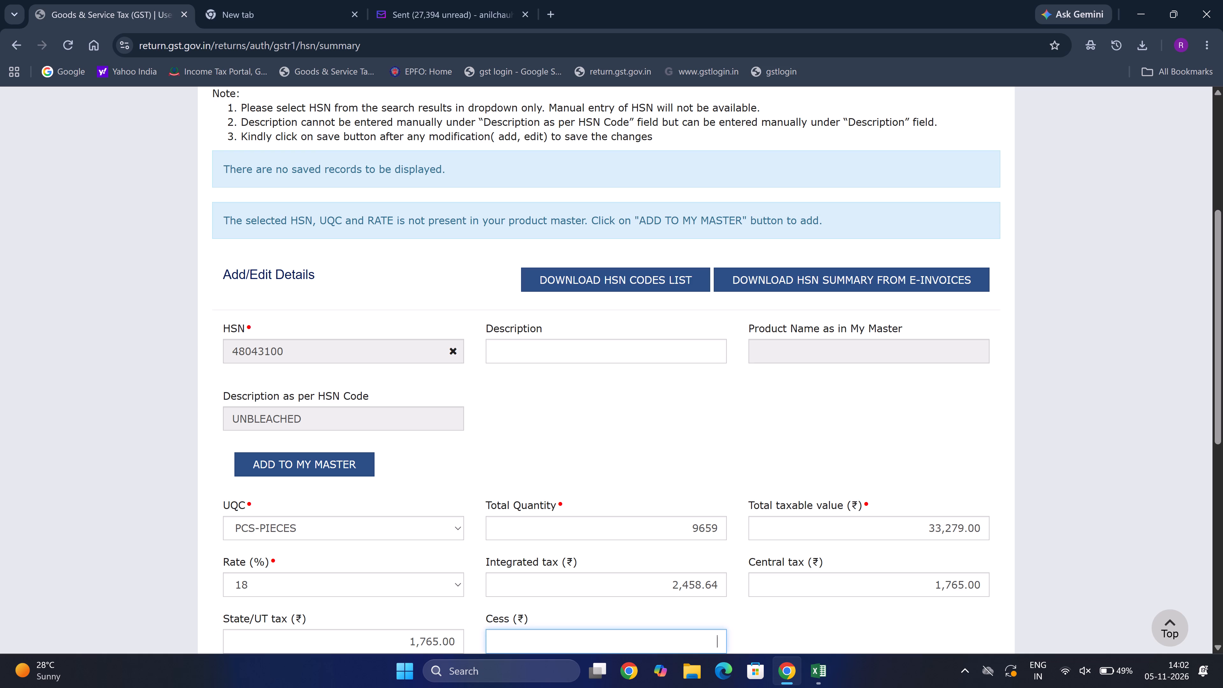
pyautogui.scroll(-4, 452, 442)
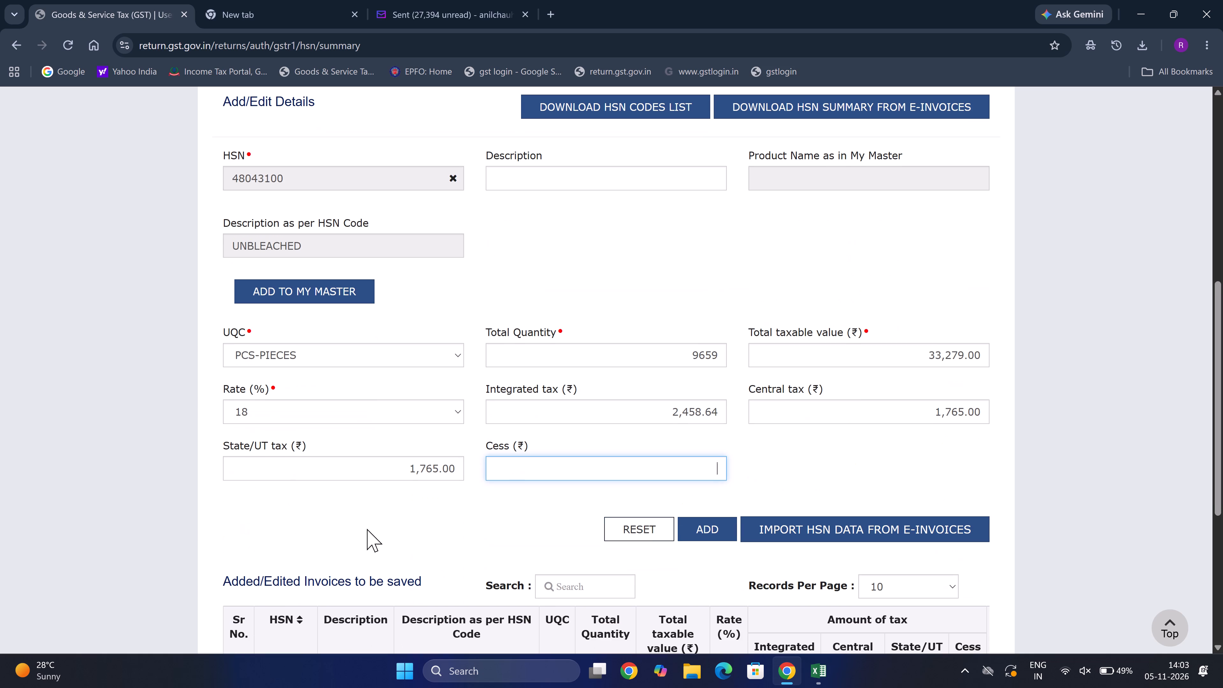
pyautogui.click(693, 531)
# Save the added HSN entries for B2B supplies.
pyautogui.scroll(-4, 693, 531)
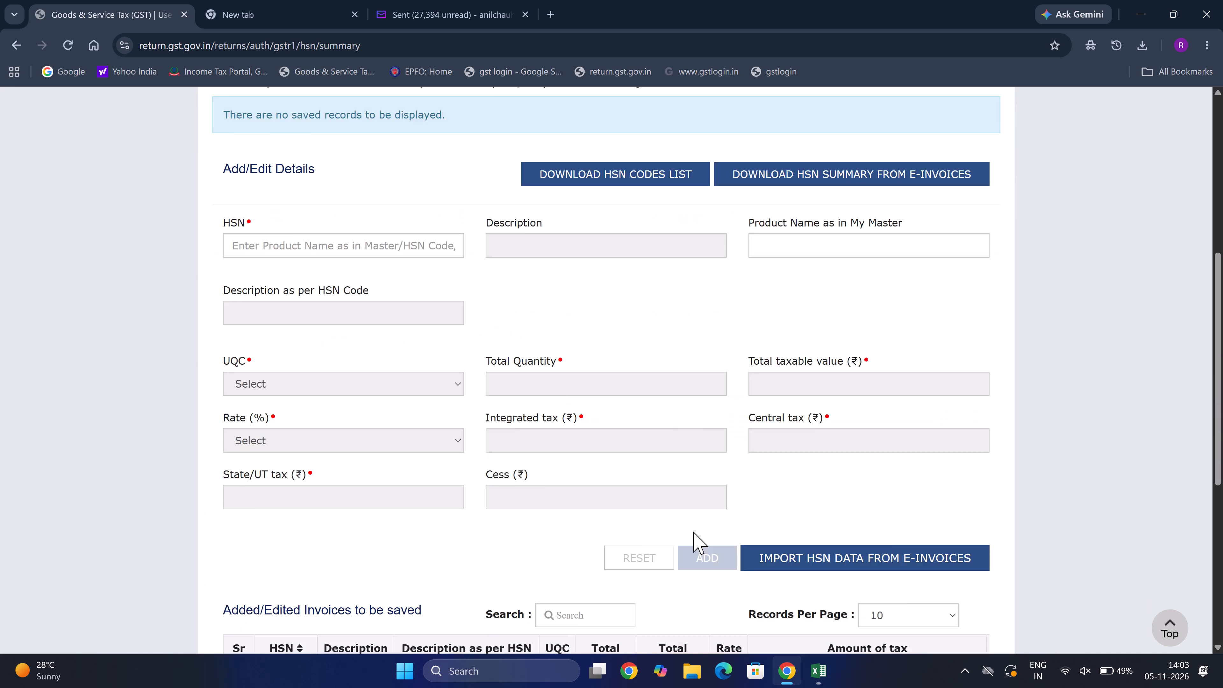
pyautogui.scroll(-6, 693, 531)
pyautogui.click(897, 492)
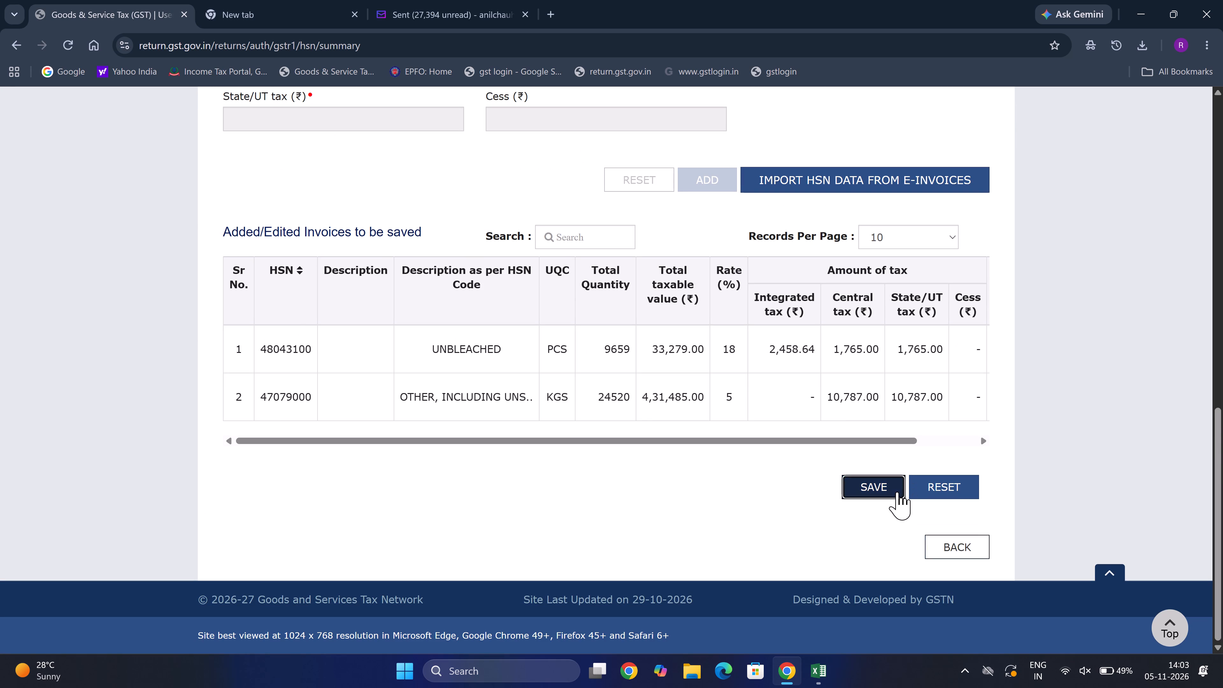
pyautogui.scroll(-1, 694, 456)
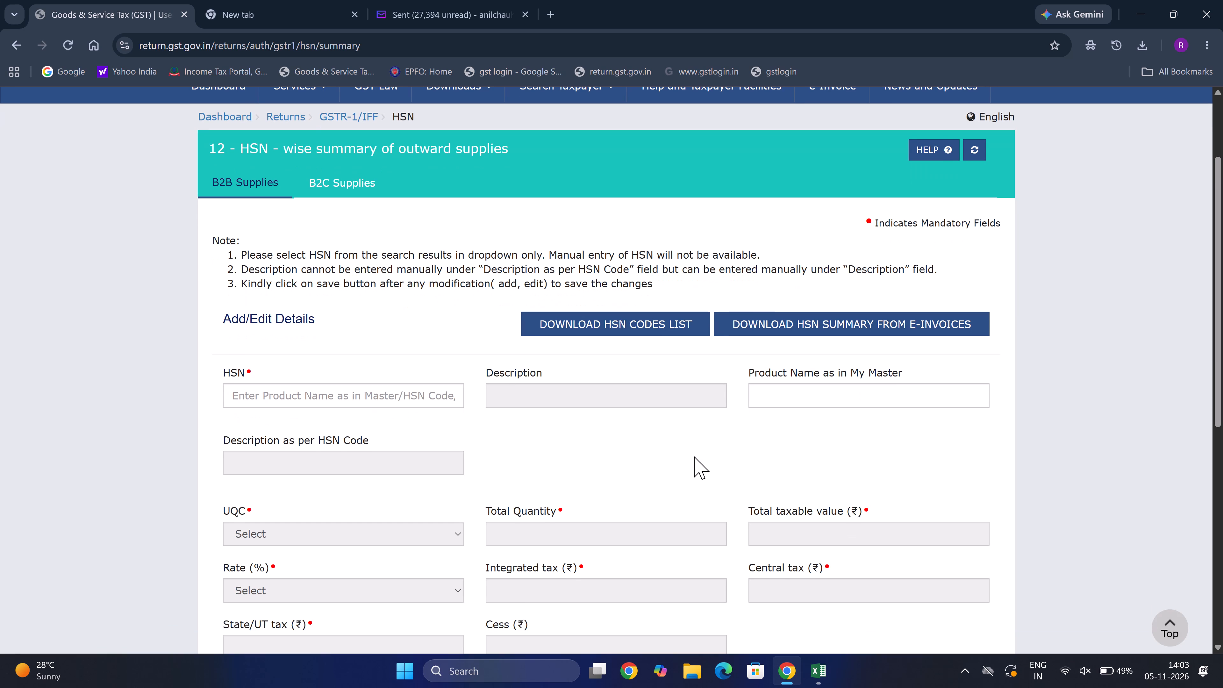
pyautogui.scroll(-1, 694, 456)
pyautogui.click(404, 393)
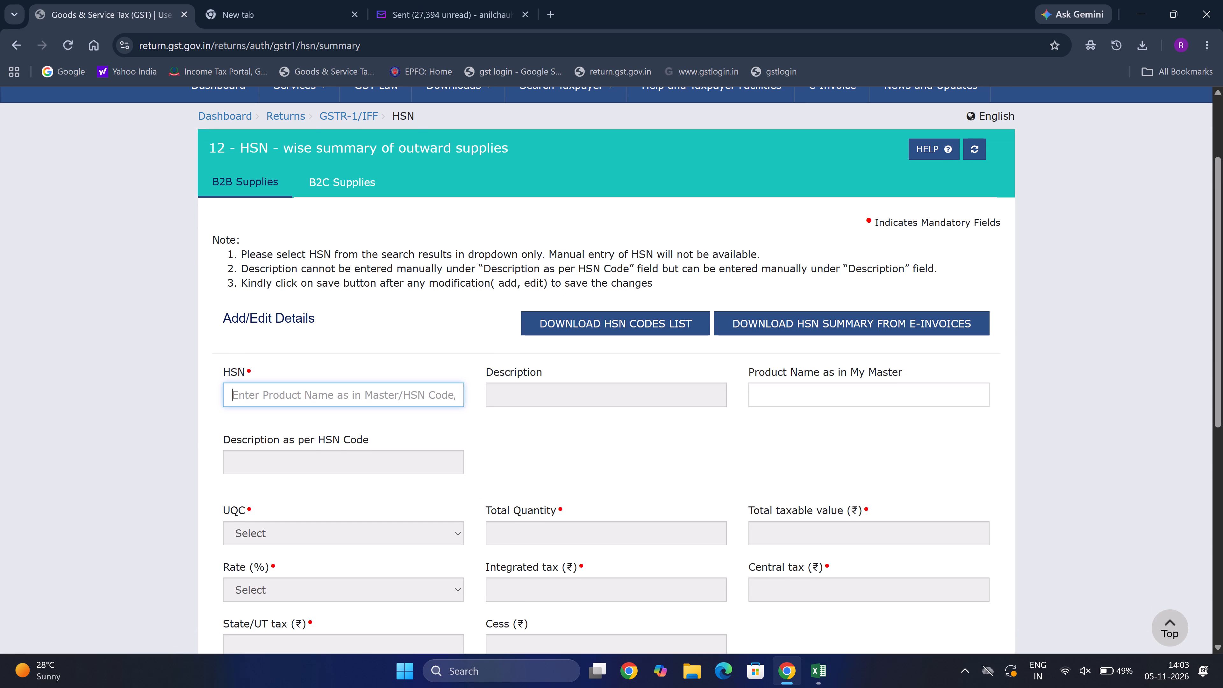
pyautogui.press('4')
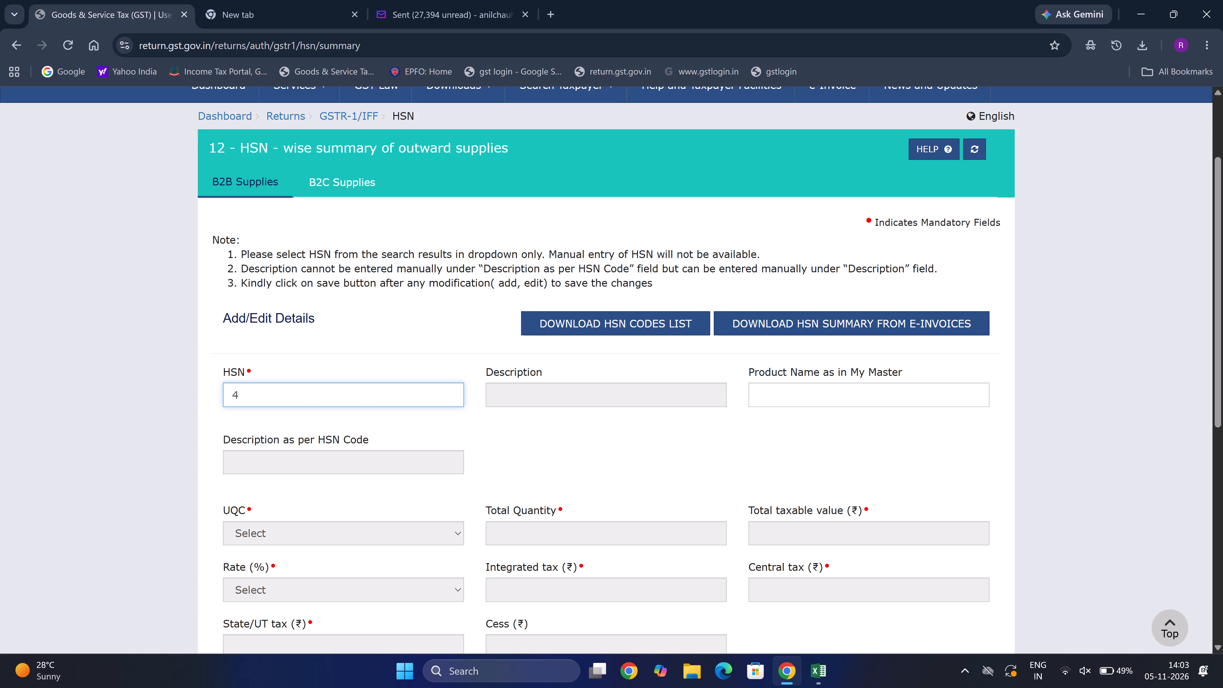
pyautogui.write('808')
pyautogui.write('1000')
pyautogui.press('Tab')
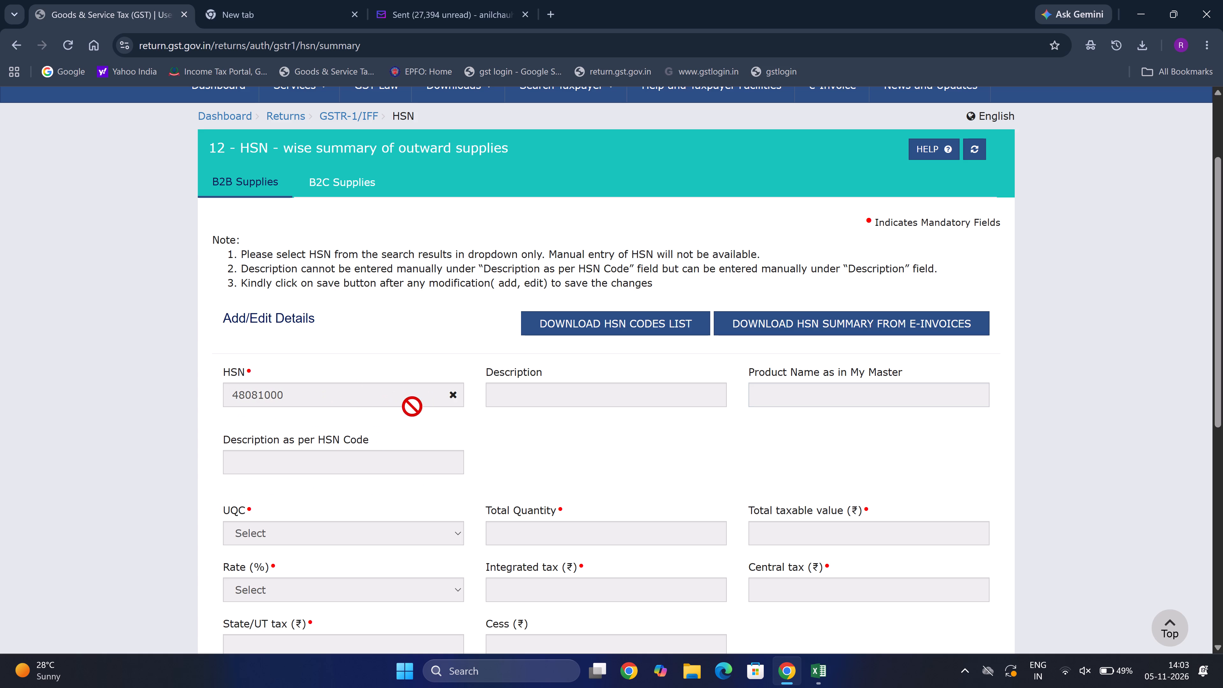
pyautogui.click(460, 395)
# Select HSN code 48081000 (Corrugated paper and paperboard) for another B2B supplies entry.
pyautogui.click(386, 395)
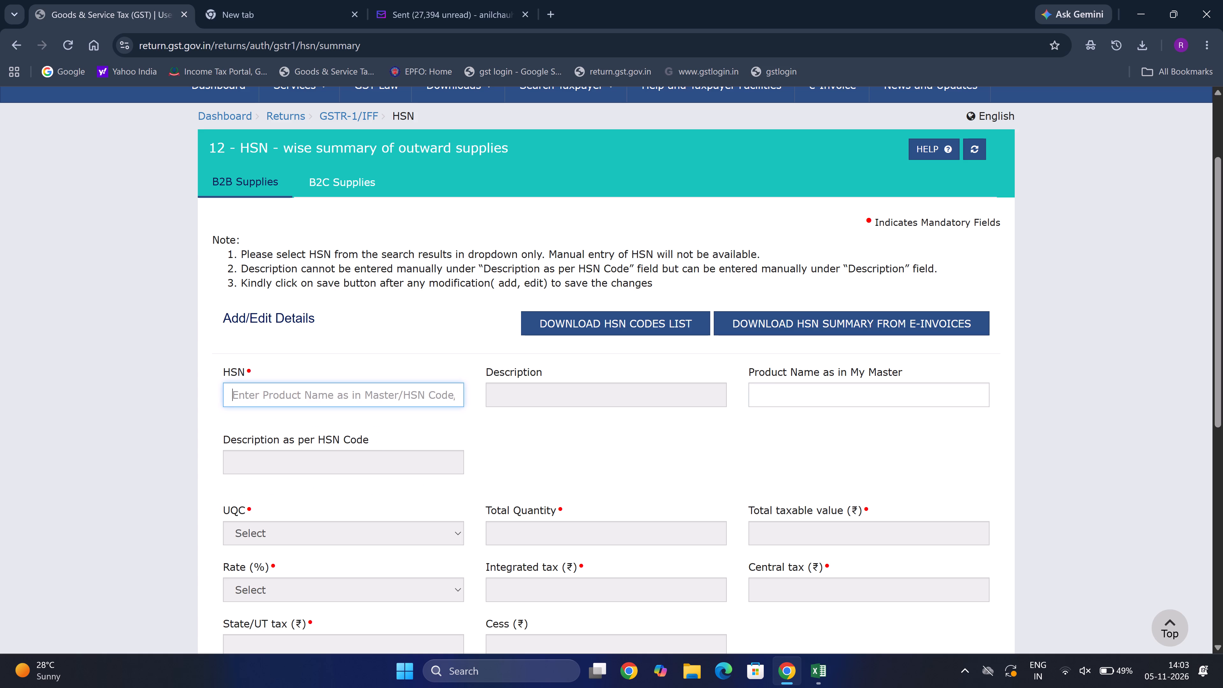
pyautogui.press('4')
pyautogui.press('8')
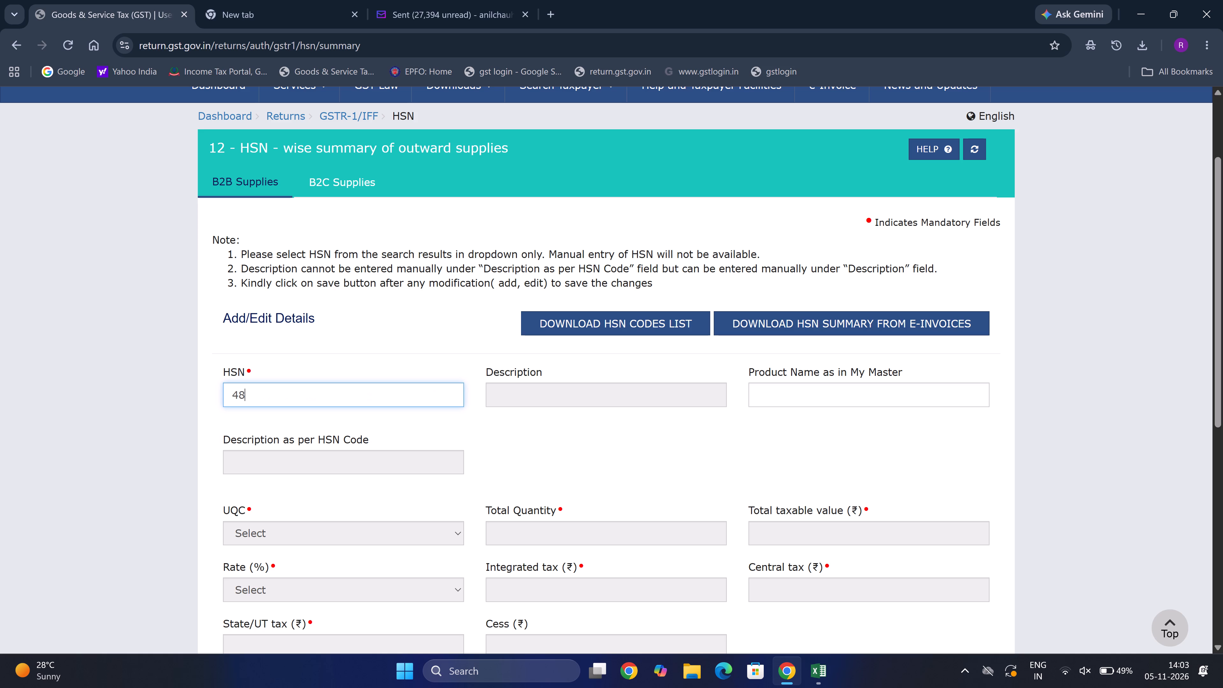
pyautogui.write('08100')
pyautogui.click(405, 424)
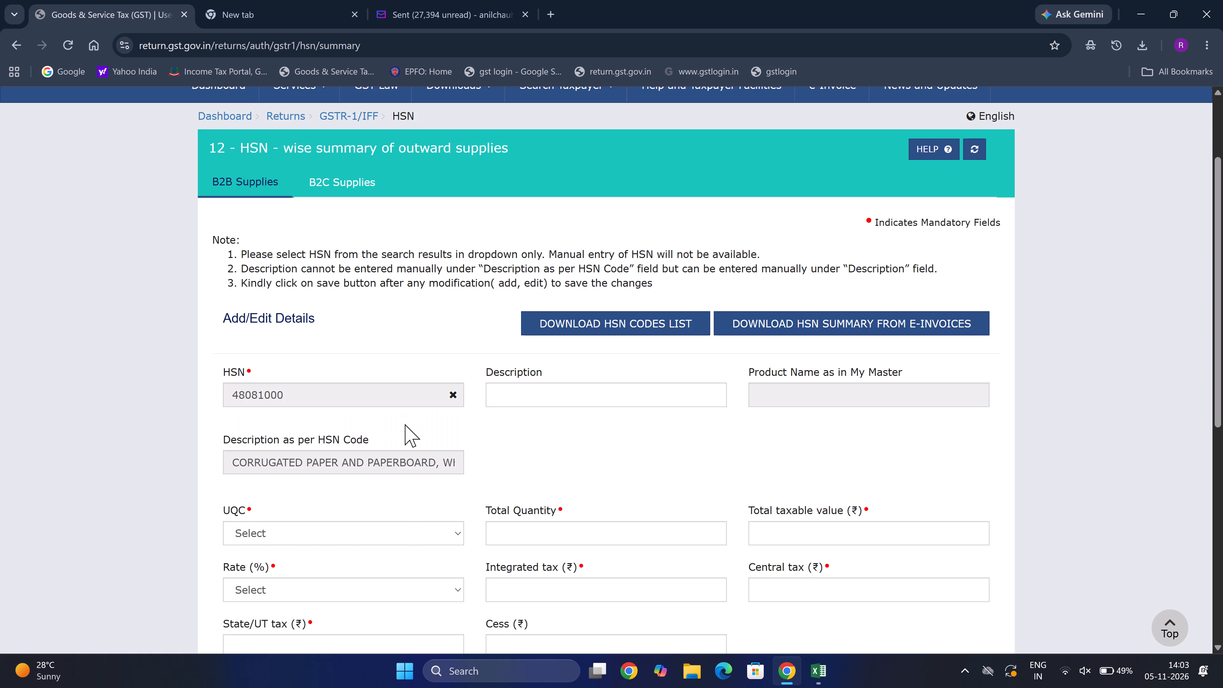
# Set the 48081000 entry's UQC to KGS-KILOGRAMS.
pyautogui.click(411, 535)
pyautogui.press('k')
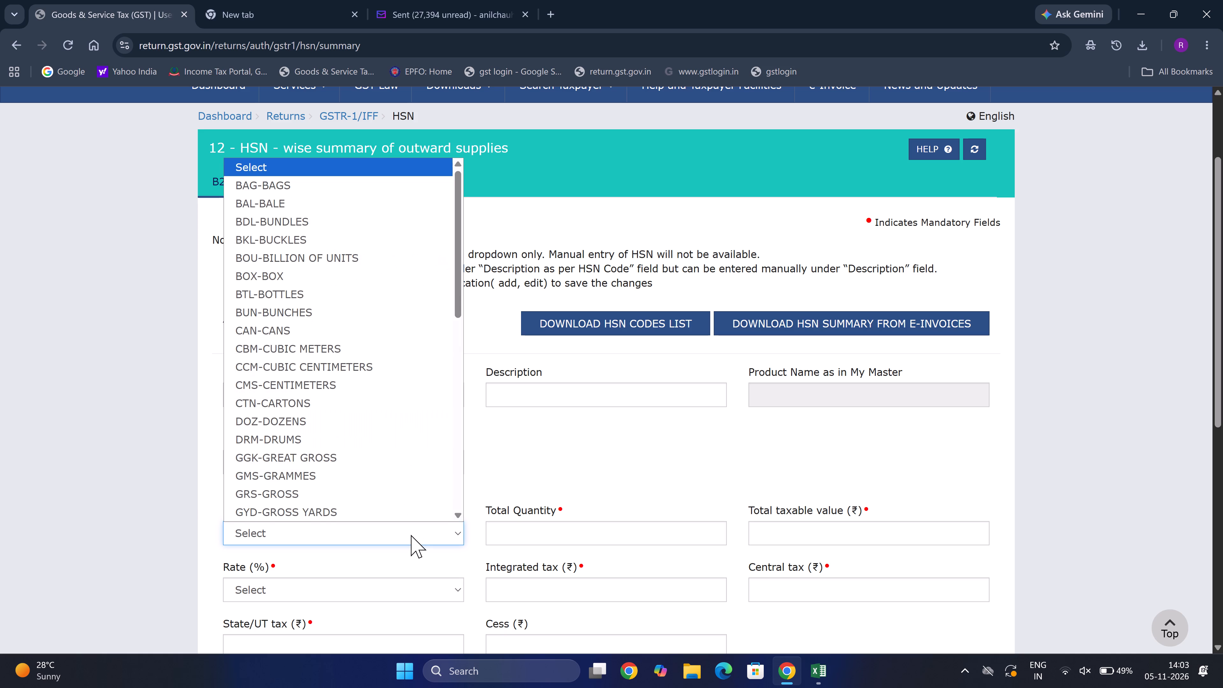
pyautogui.press('Tab')
pyautogui.press('Tab')
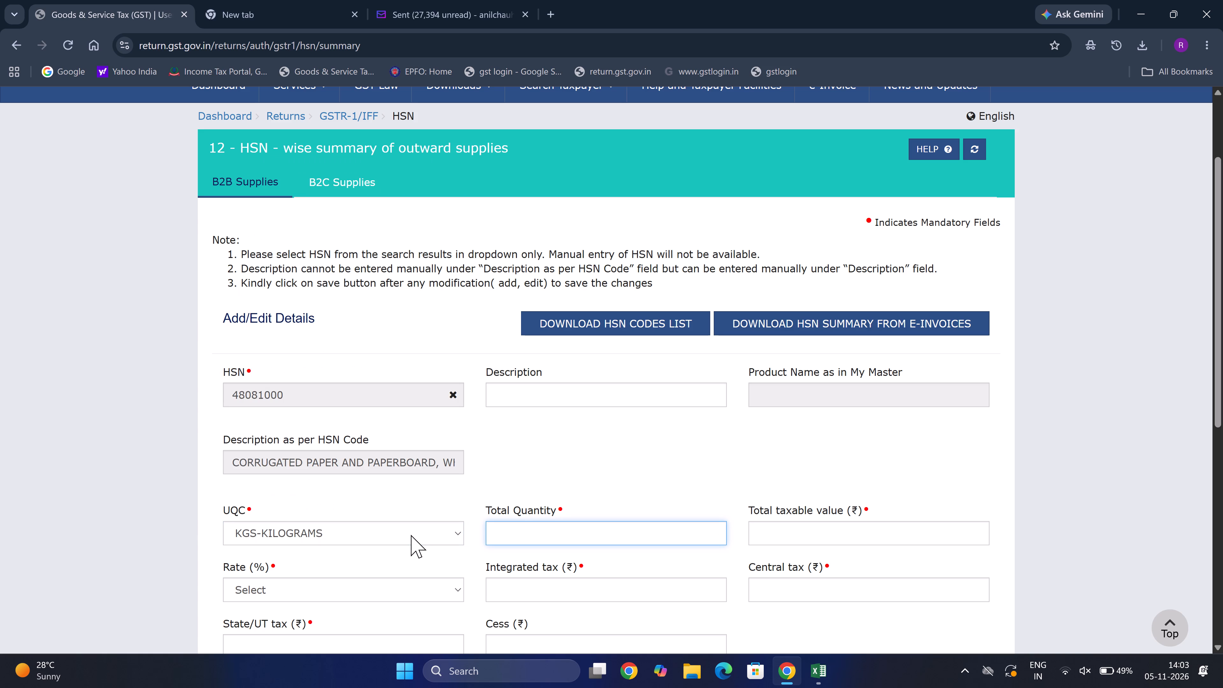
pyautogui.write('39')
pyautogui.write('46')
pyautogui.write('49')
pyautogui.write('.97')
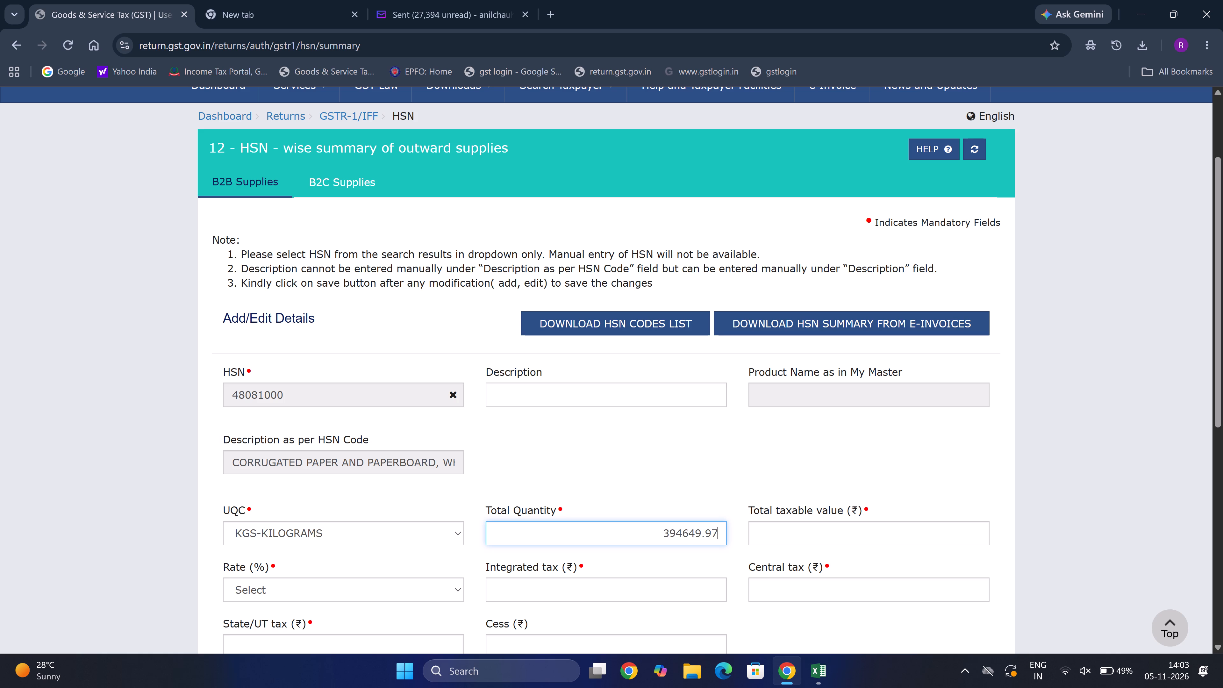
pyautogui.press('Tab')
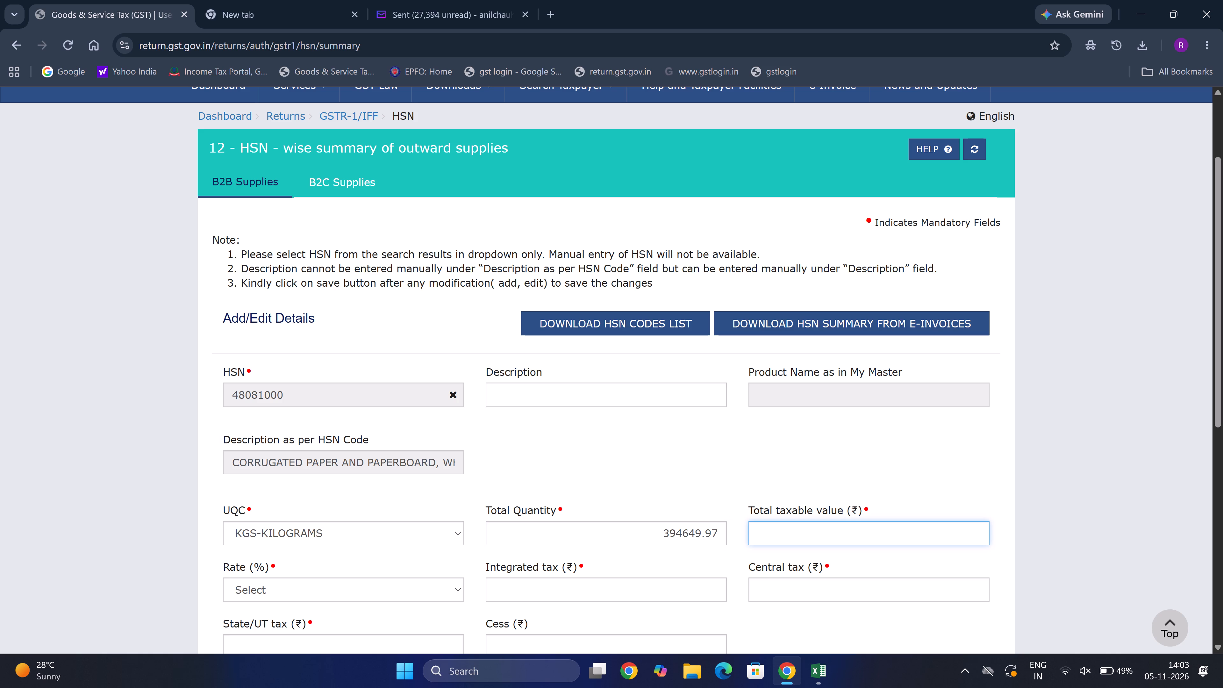
# Set the 48081000 entry's total quantity to 9266 and total taxable value to 394649.97.
pyautogui.doubleClick(642, 526)
pyautogui.write('9266')
pyautogui.press('Tab')
pyautogui.write('39')
pyautogui.write('47')
pyautogui.press('BackSpace')
pyautogui.press('6')
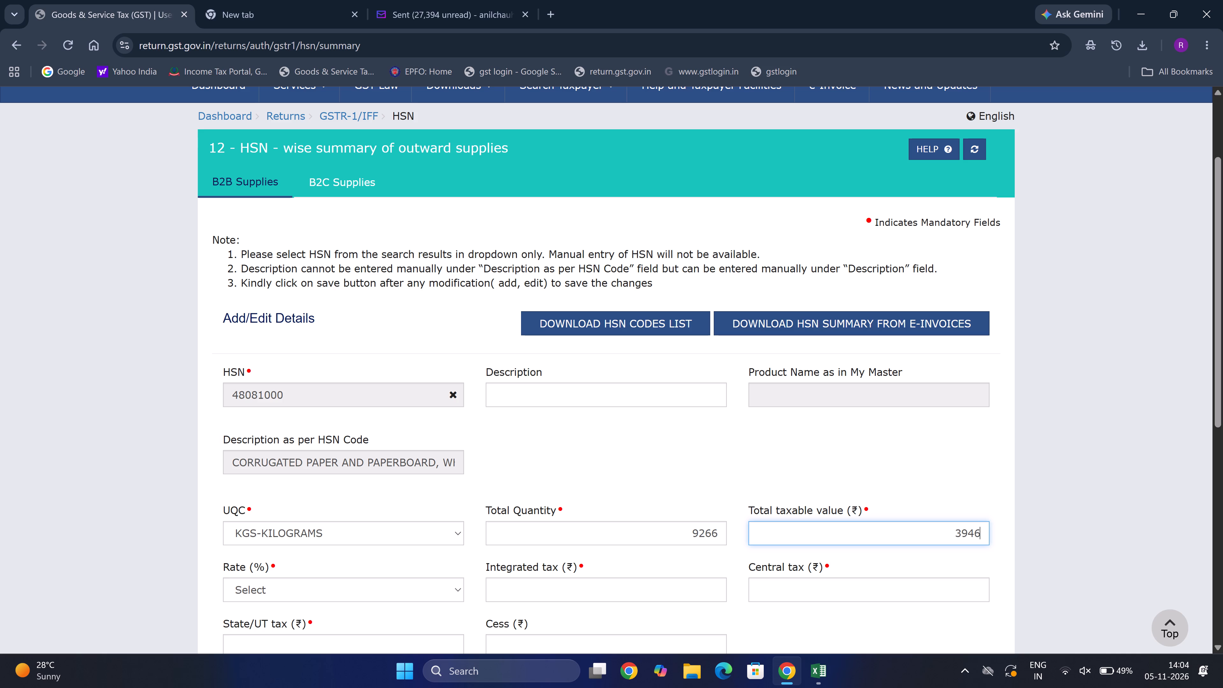
pyautogui.write('49')
pyautogui.write('.97')
pyautogui.press('Tab')
# Set the rate to 18%, central and State/UT tax to 35518 each, leave integrated tax blank, and add the 48081000 entry.
pyautogui.write('18')
pyautogui.press('Tab')
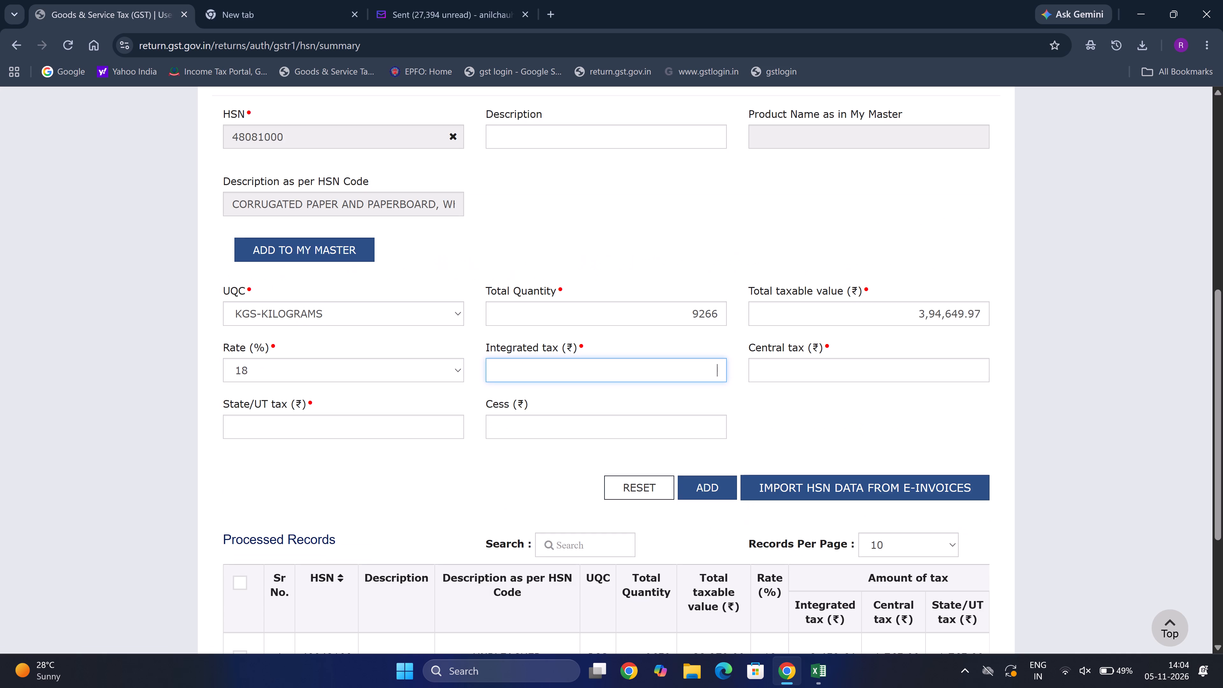
pyautogui.press('Tab')
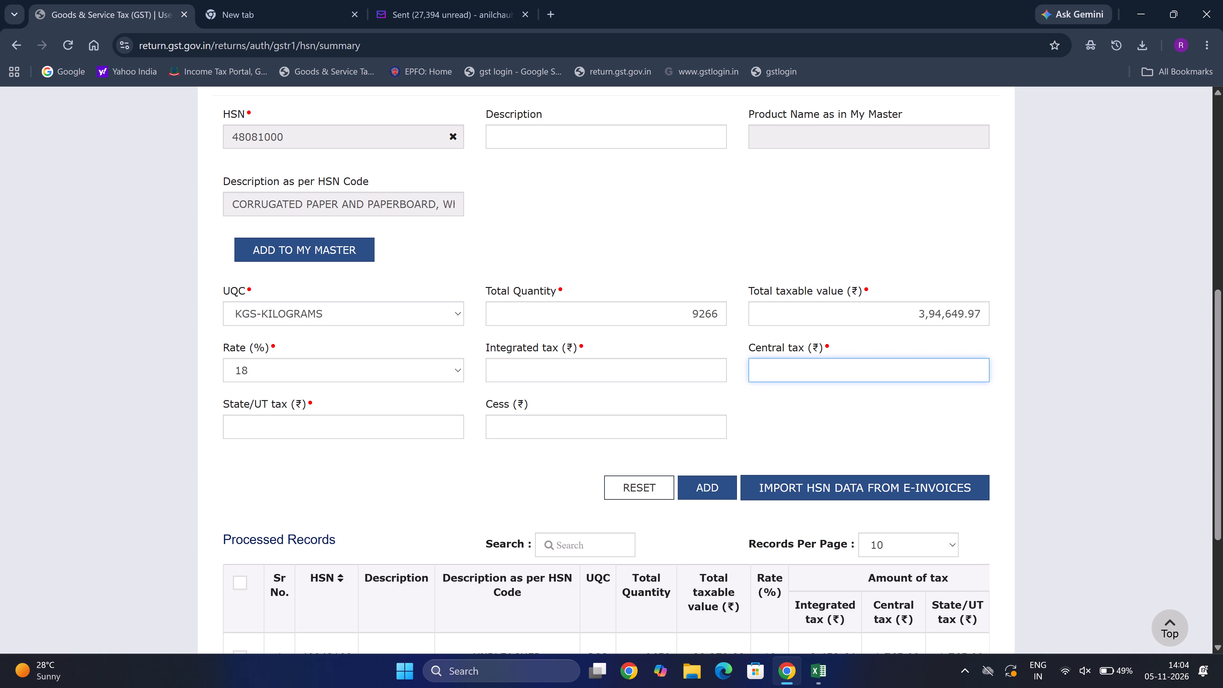
pyautogui.write('35518')
pyautogui.press('Tab')
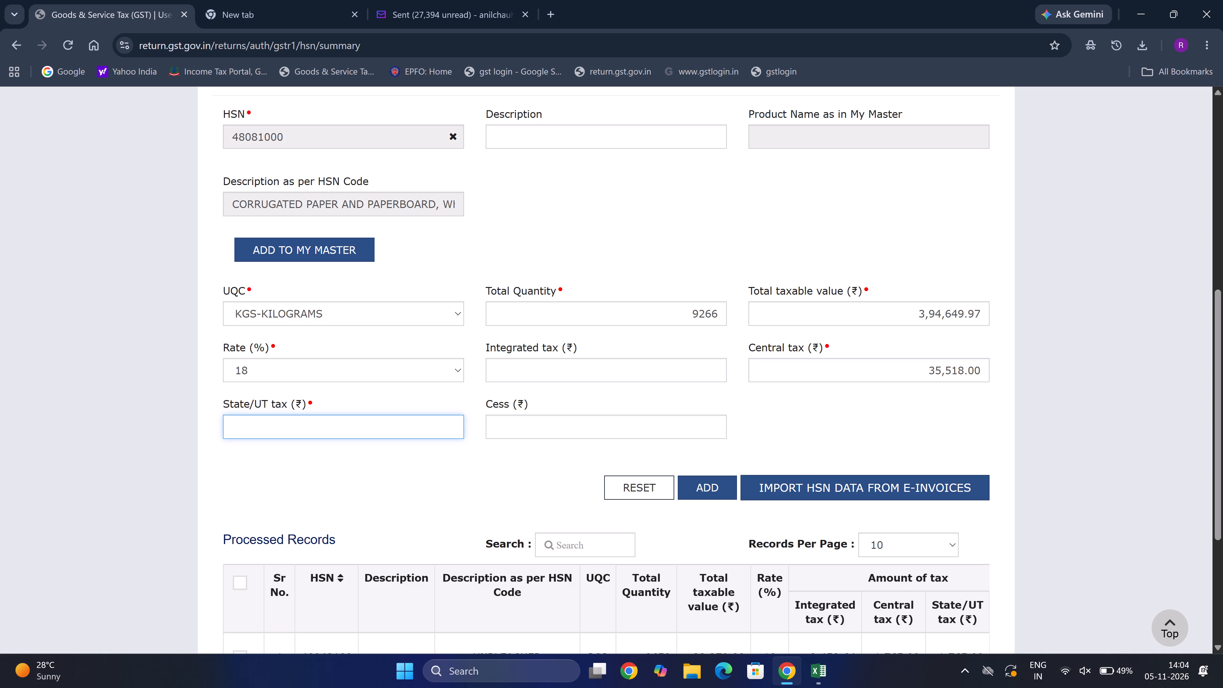
pyautogui.write('35518')
pyautogui.click(704, 488)
# Save the added 48081000 entry for B2B supplies.
pyautogui.scroll(-7, 704, 488)
pyautogui.click(881, 281)
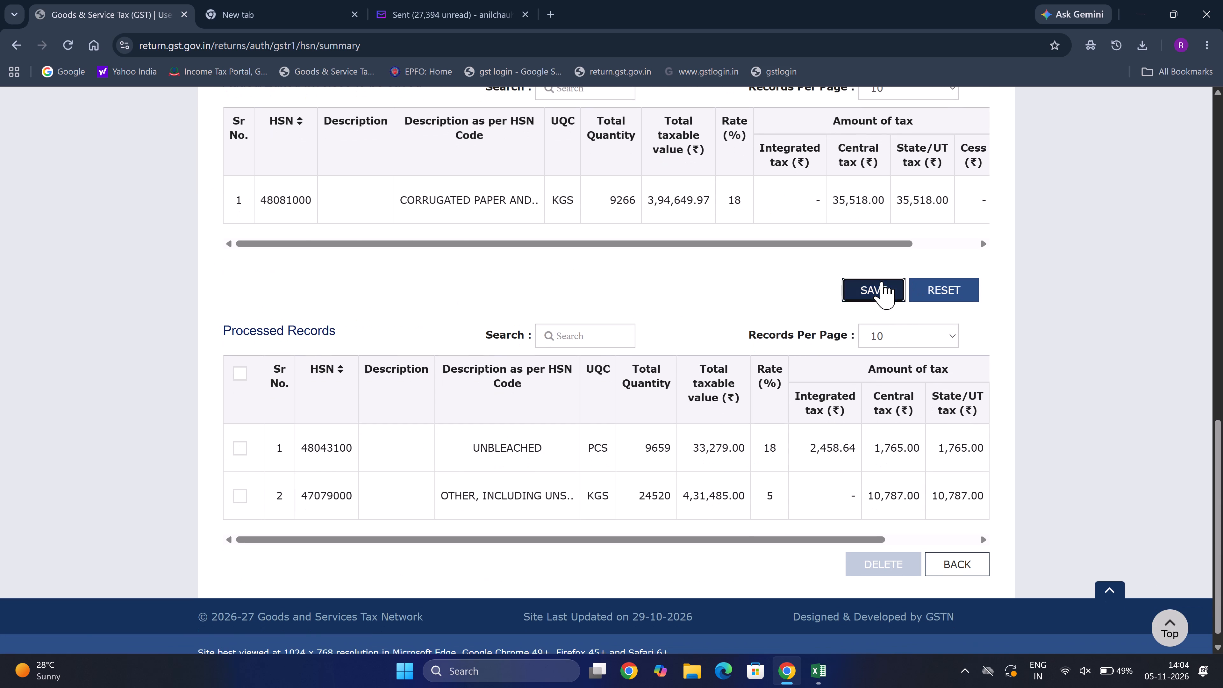
# Select HSN code 48191090 (Other) for the next B2B supplies entry.
pyautogui.scroll(-2, 812, 369)
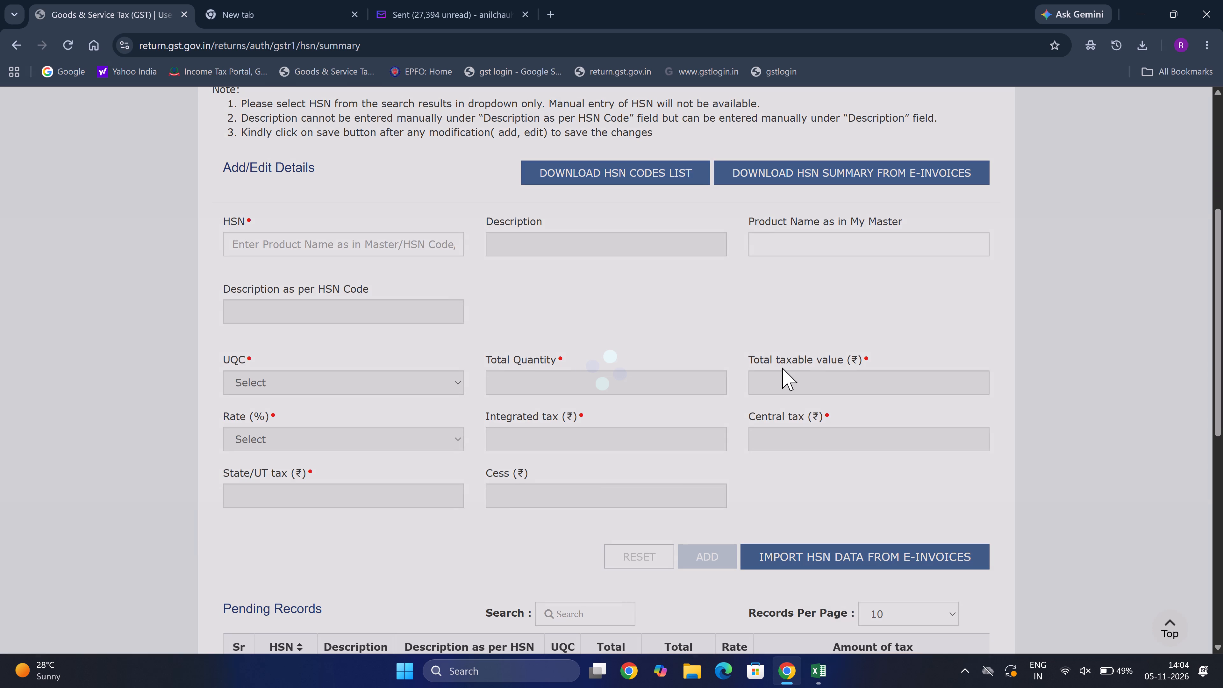
pyautogui.click(358, 248)
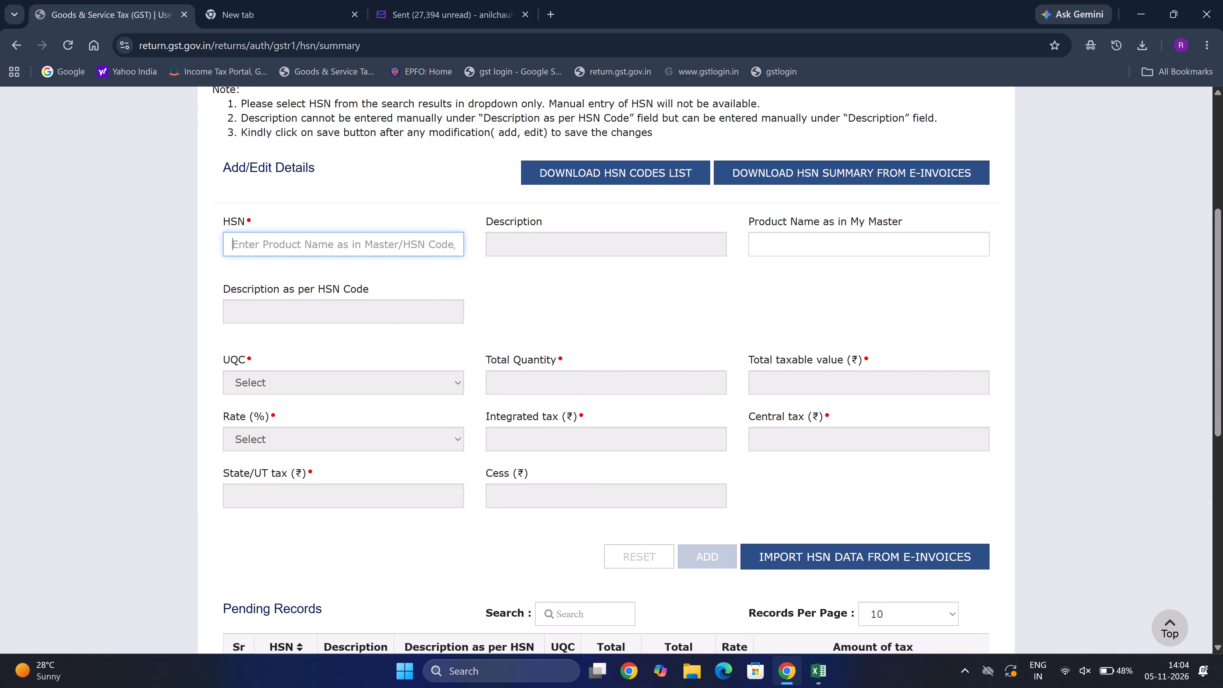
pyautogui.press('4')
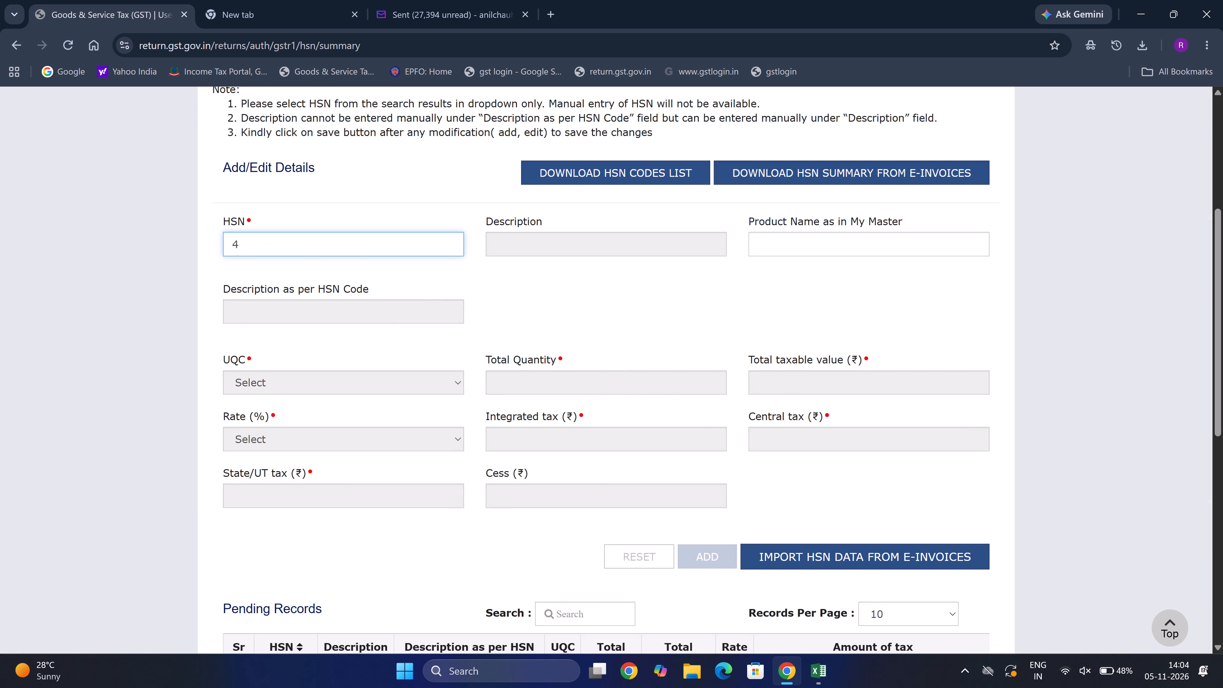
pyautogui.press('8')
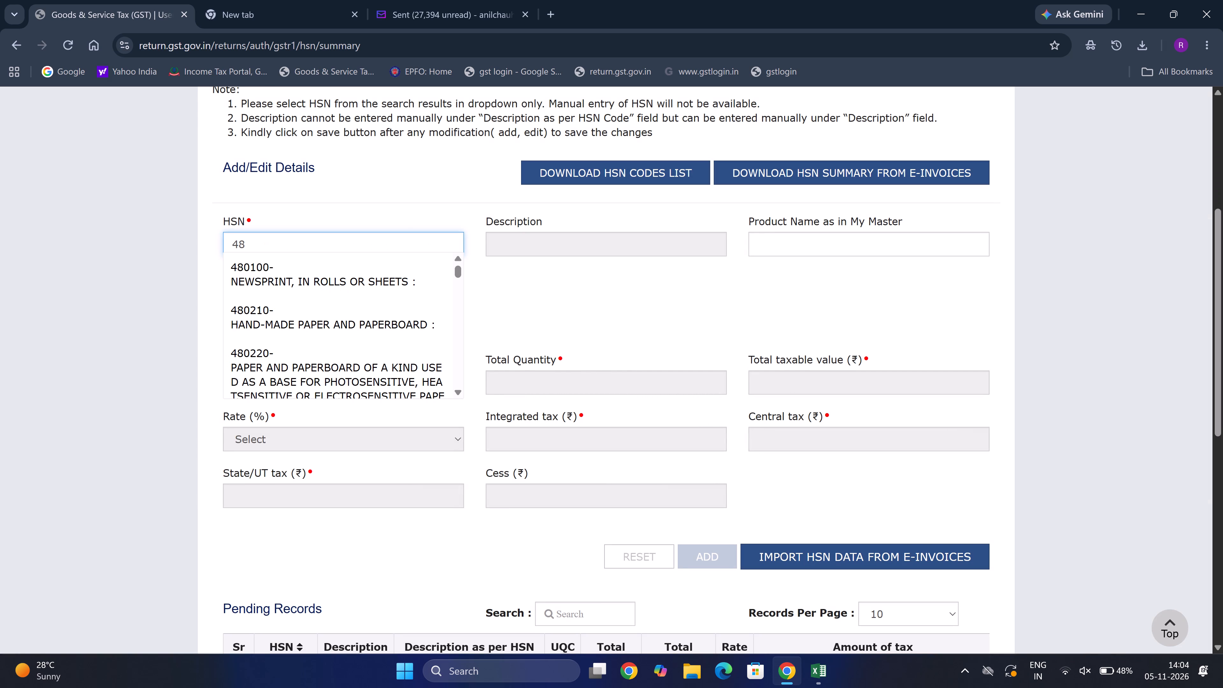
pyautogui.press('1')
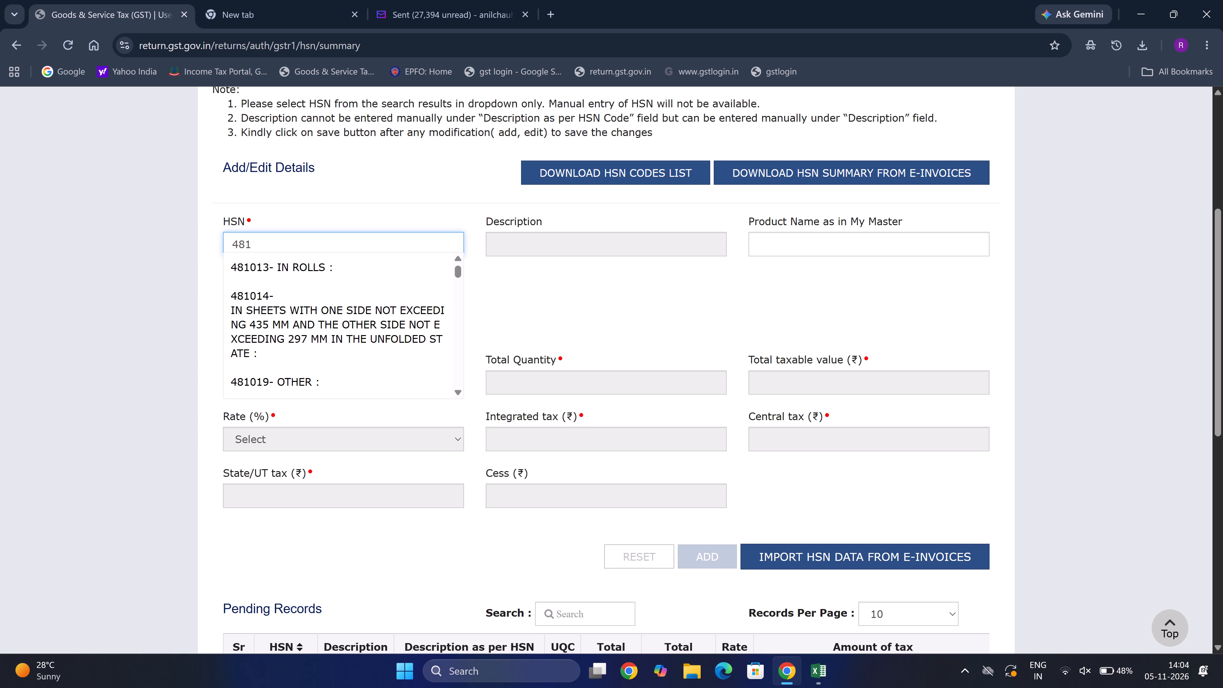
pyautogui.write('910')
pyautogui.write('90')
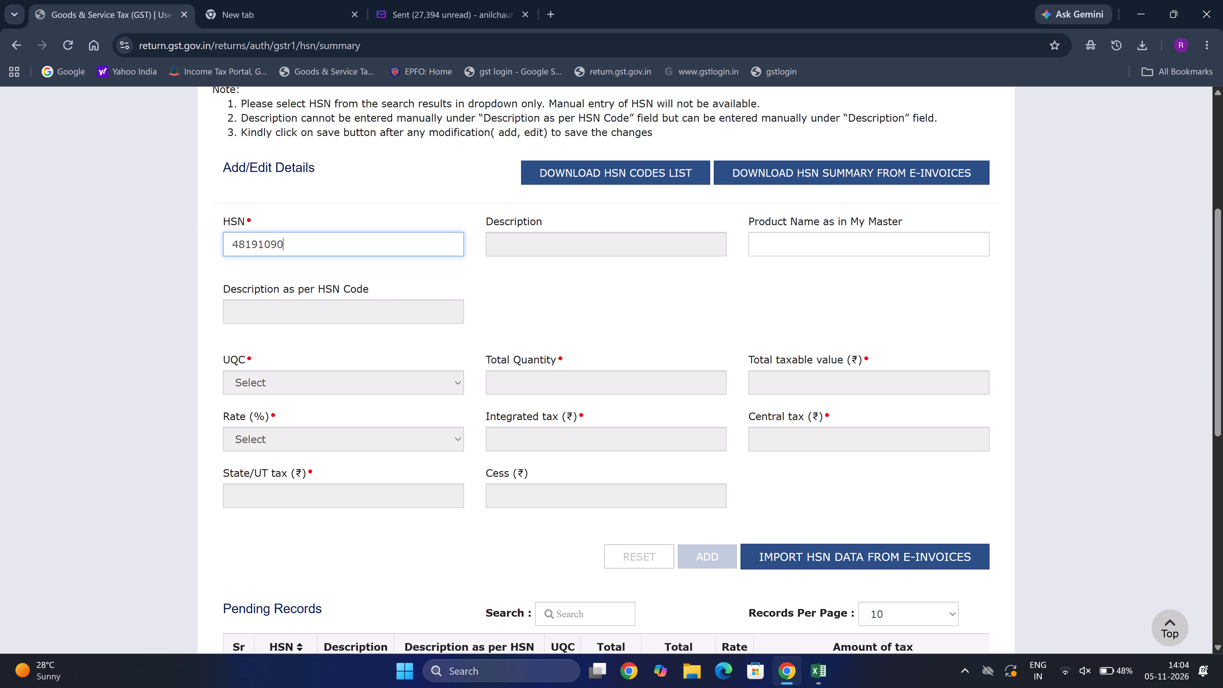
pyautogui.click(391, 260)
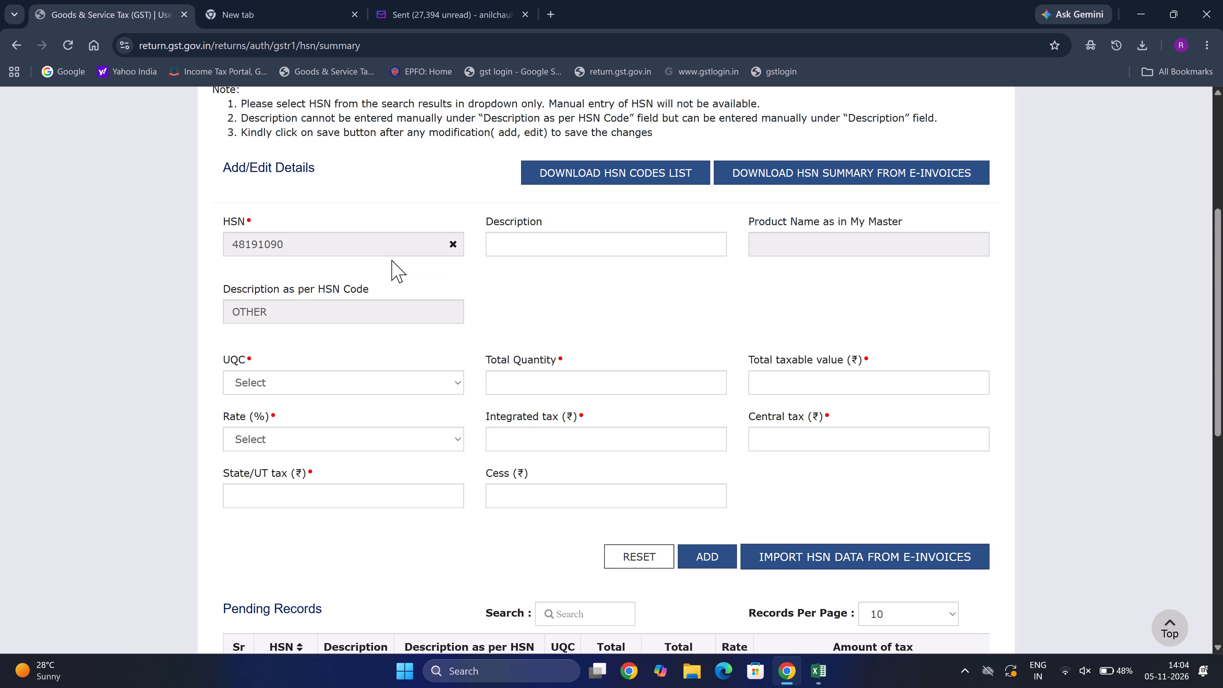
# Set the 48191090 entry's UQC to PCS-PIECES, total quantity to 234135 and total taxable value to 7491218.
pyautogui.click(407, 380)
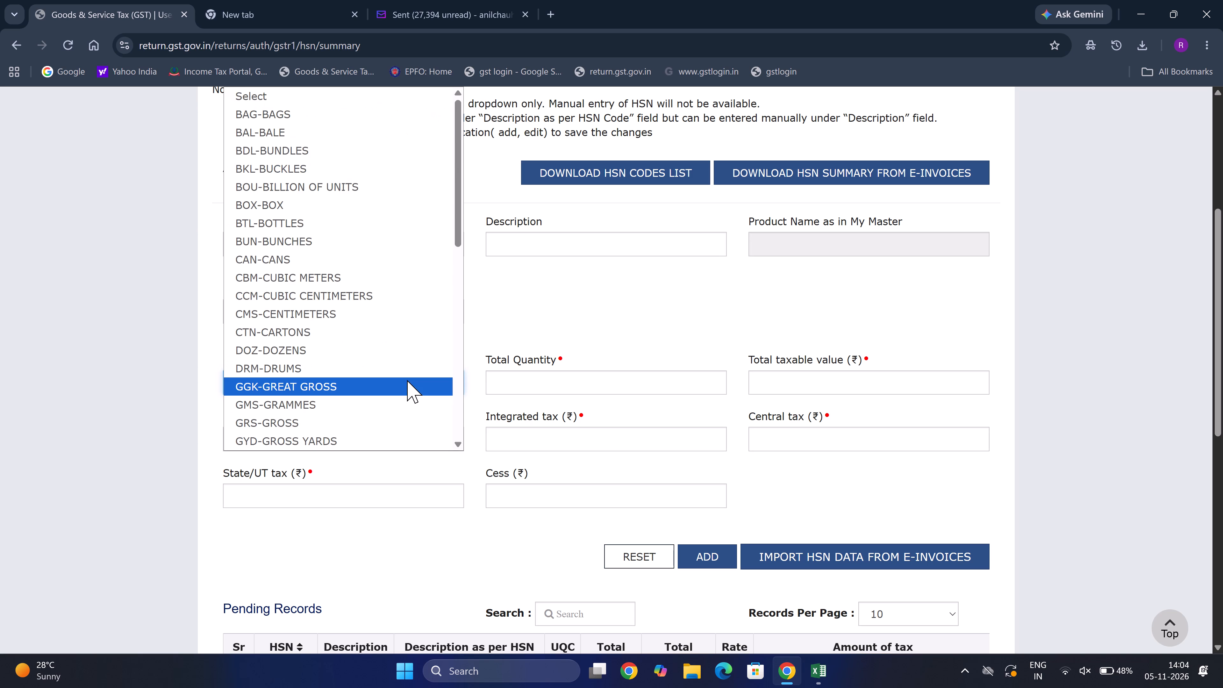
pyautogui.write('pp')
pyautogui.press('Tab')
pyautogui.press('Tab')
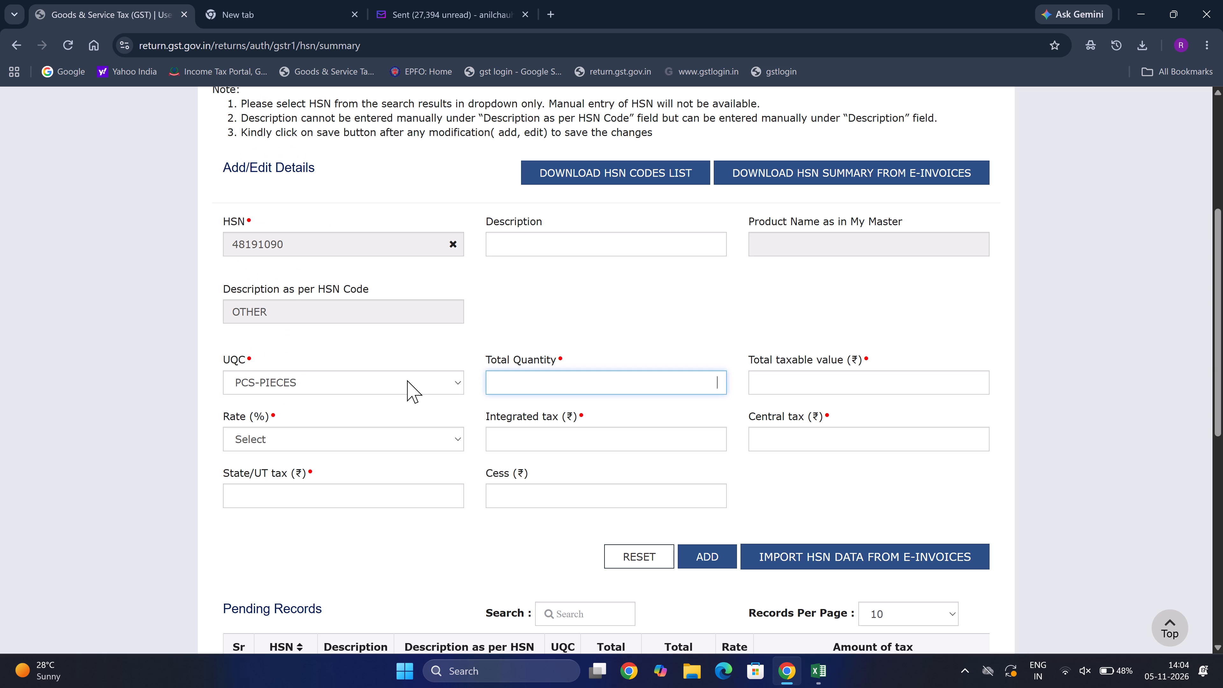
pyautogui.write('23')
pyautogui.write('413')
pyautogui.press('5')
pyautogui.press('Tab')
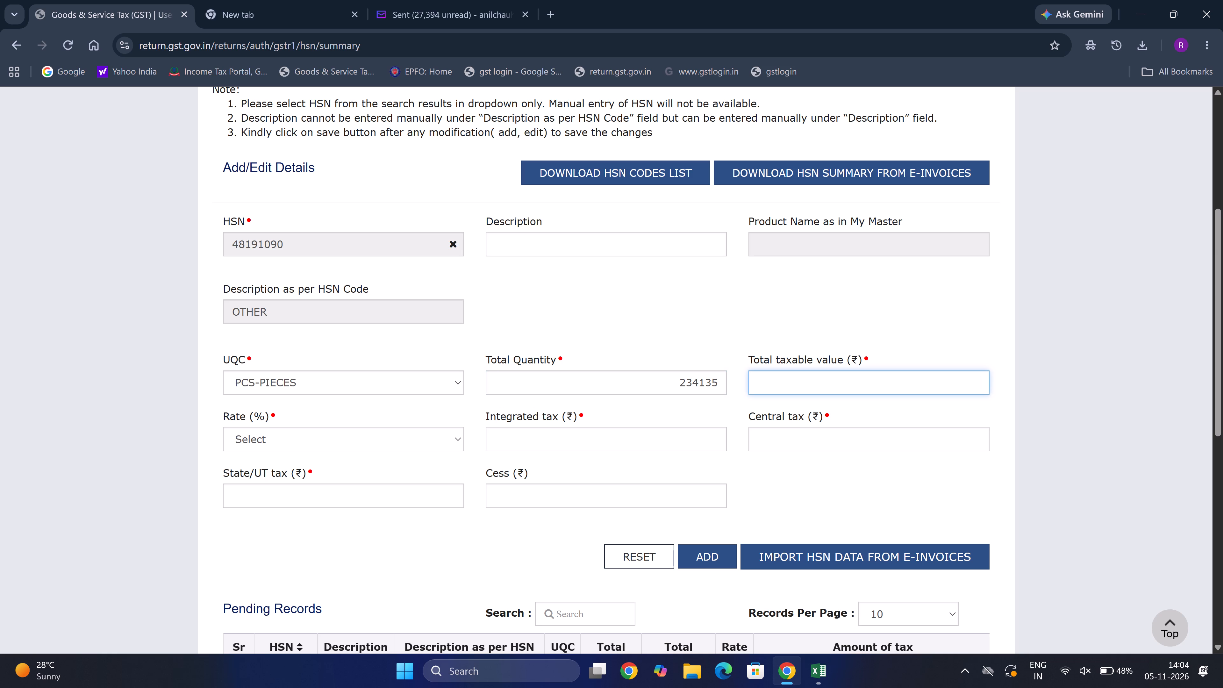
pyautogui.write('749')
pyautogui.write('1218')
# Set the rate to 18%, central and State/UT tax to 187280 each, leave integrated tax blank, and add the 48191090 entry.
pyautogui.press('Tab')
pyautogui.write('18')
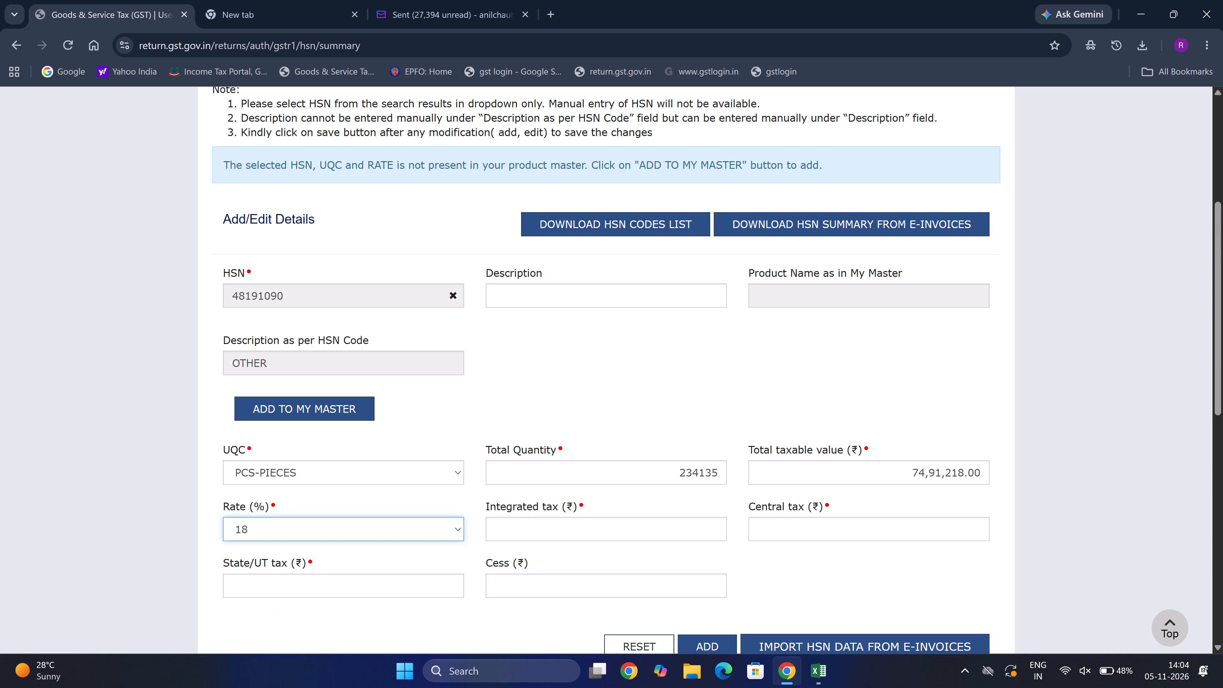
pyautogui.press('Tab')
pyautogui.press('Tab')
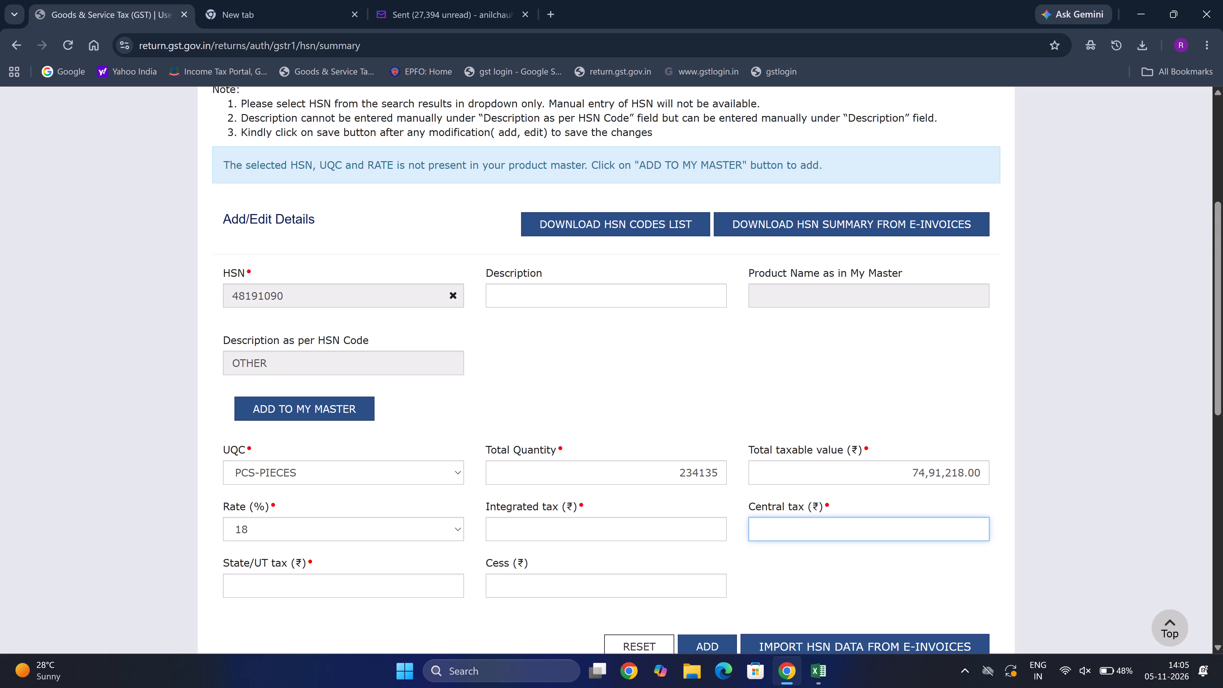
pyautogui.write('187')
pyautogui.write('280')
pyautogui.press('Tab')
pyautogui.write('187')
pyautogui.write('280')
pyautogui.click(786, 575)
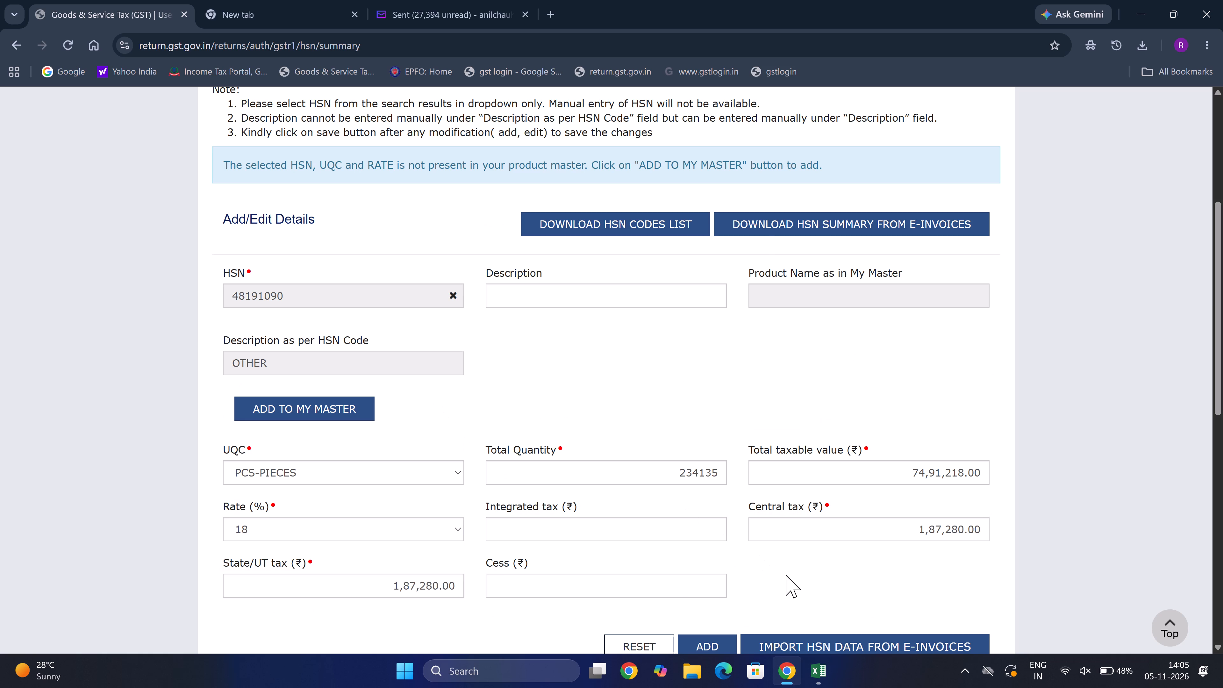
pyautogui.scroll(-2, 786, 575)
pyautogui.click(710, 531)
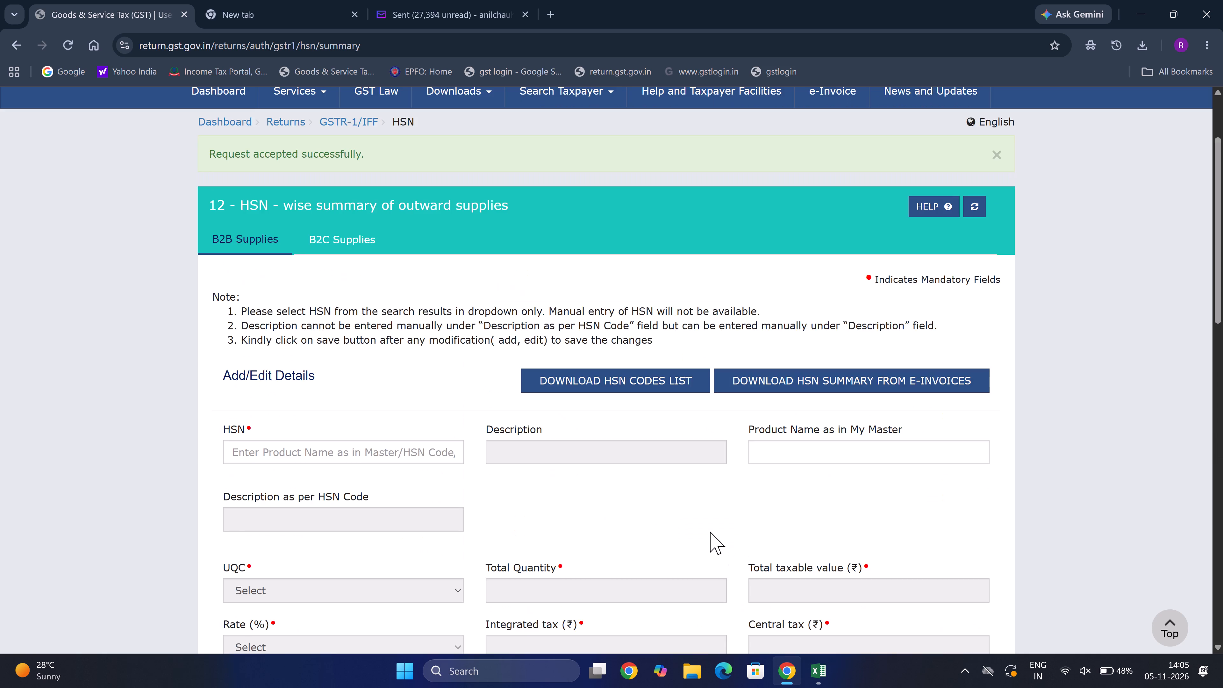
# Save the added 48191090 entry for B2B supplies, proceeding past any pending save request and saving again if needed.
pyautogui.scroll(-4, 710, 531)
pyautogui.click(863, 590)
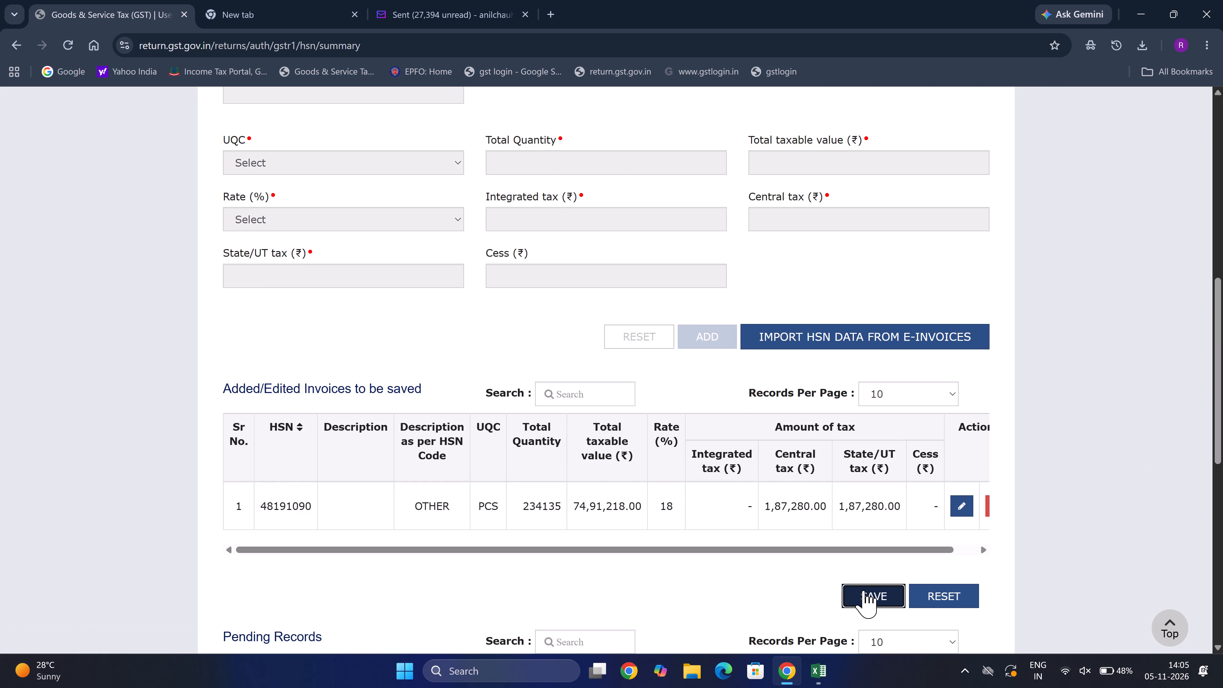
pyautogui.click(654, 328)
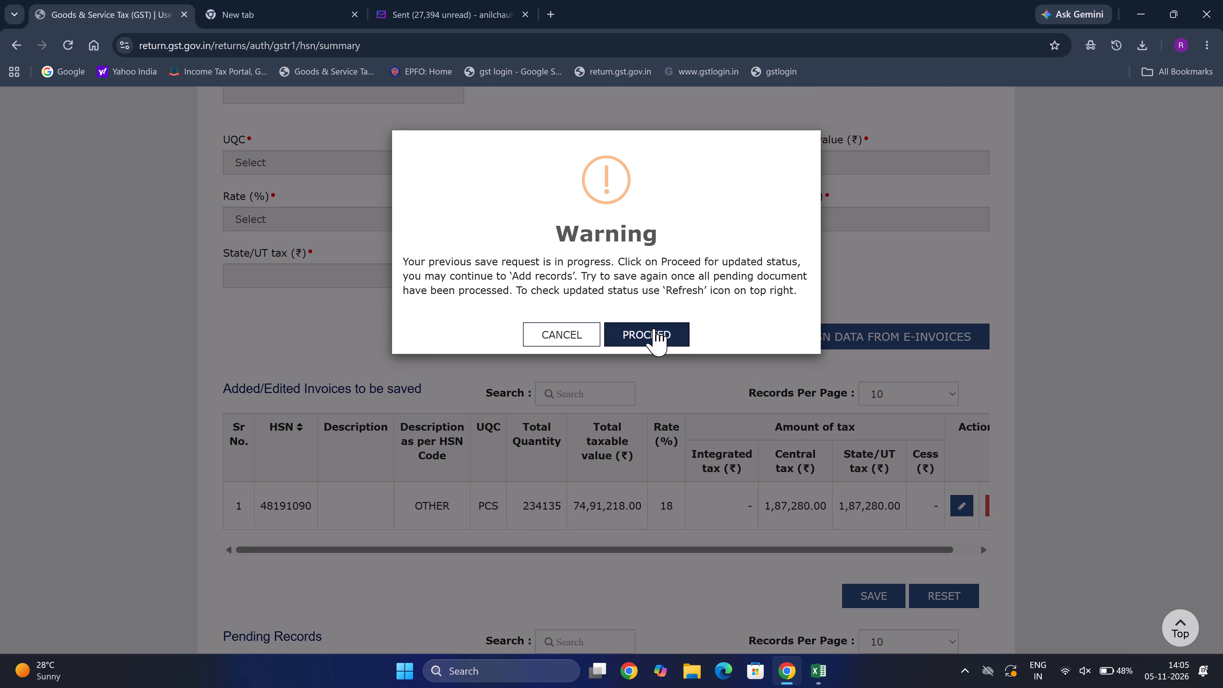
pyautogui.scroll(-6, 807, 434)
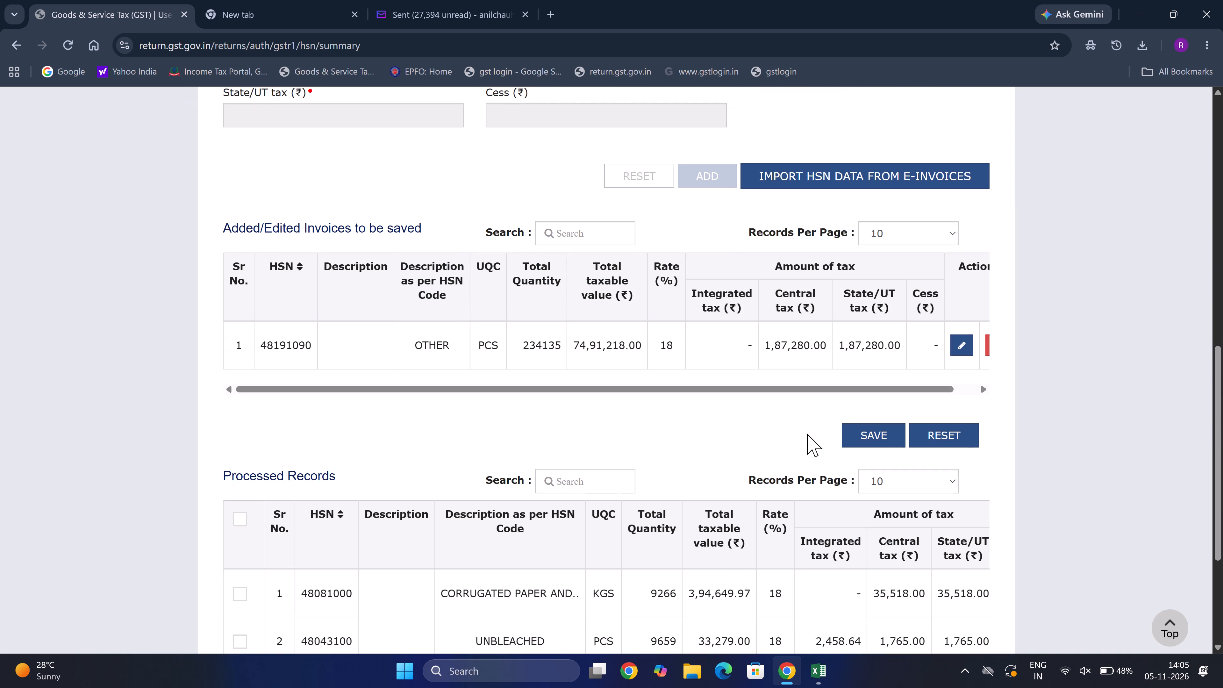
pyautogui.click(872, 434)
# Go back from the HSN-wise summary to the GSTR-1 page with the Add Record Details sections.
pyautogui.scroll(-3, 872, 434)
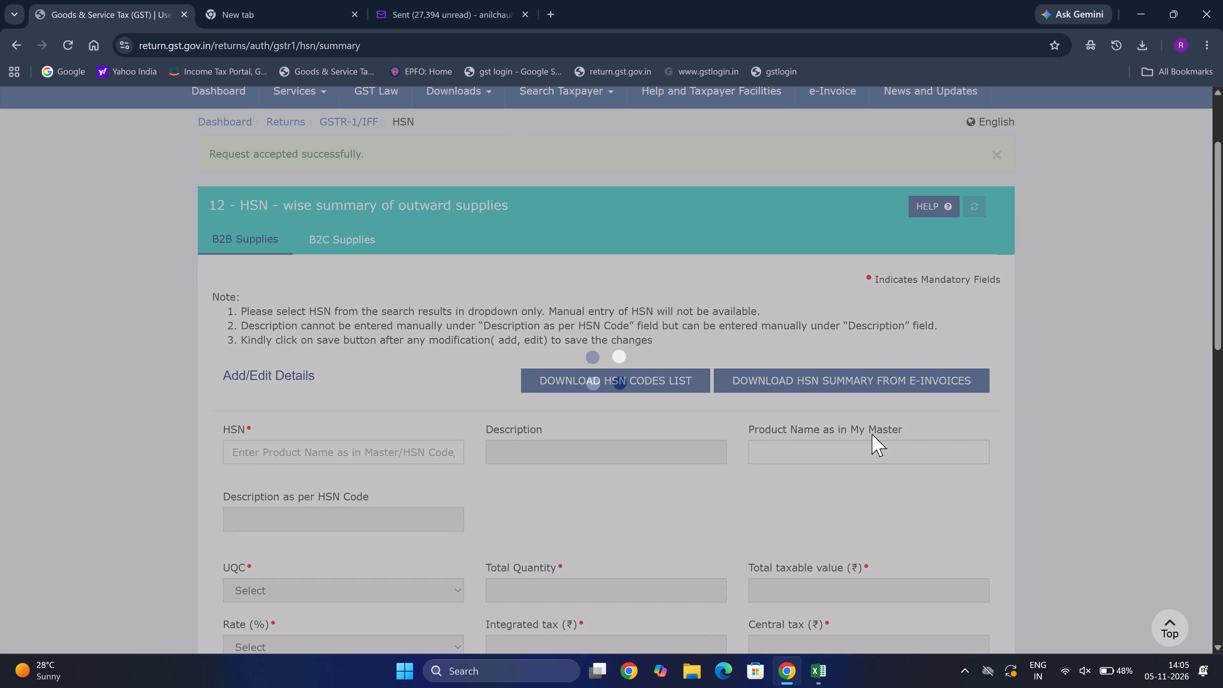
pyautogui.scroll(-4, 872, 434)
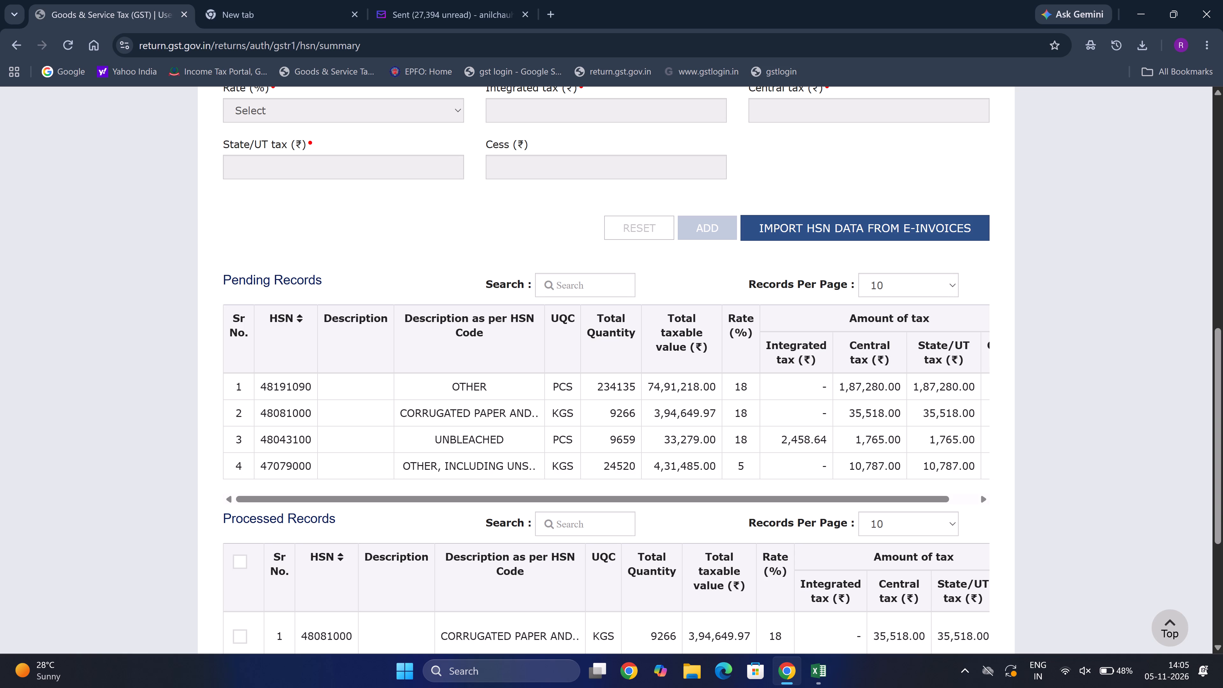
pyautogui.scroll(-6, 872, 434)
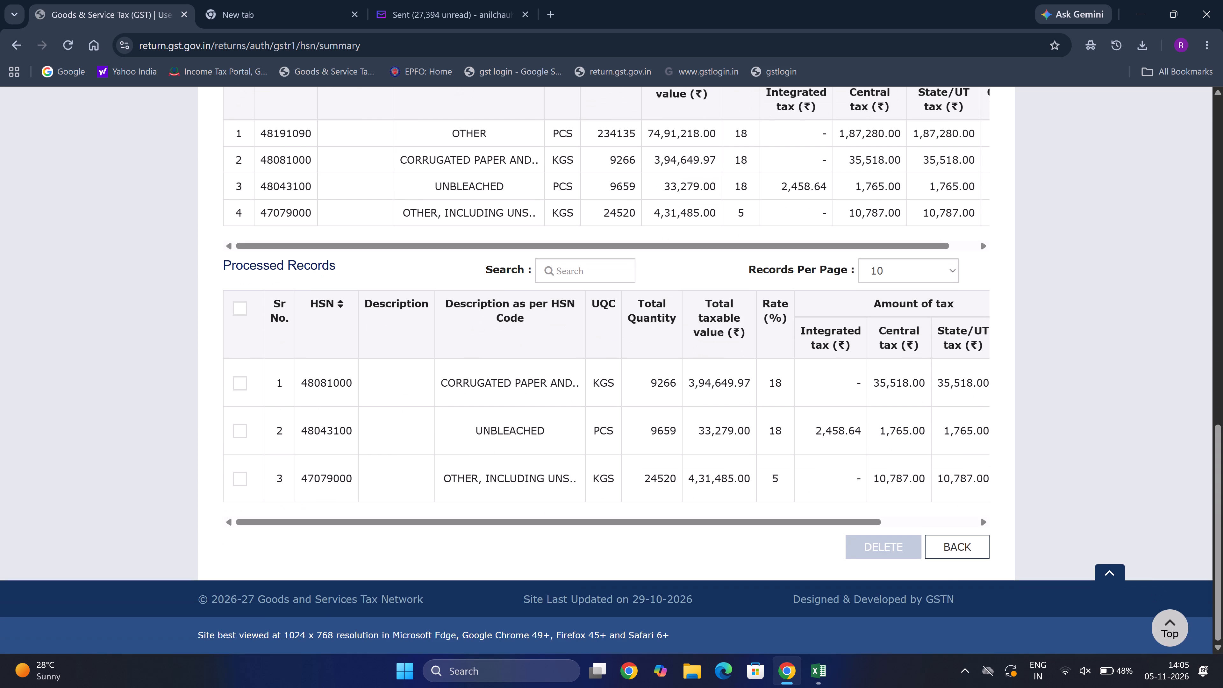
pyautogui.click(948, 549)
pyautogui.scroll(-5, 948, 549)
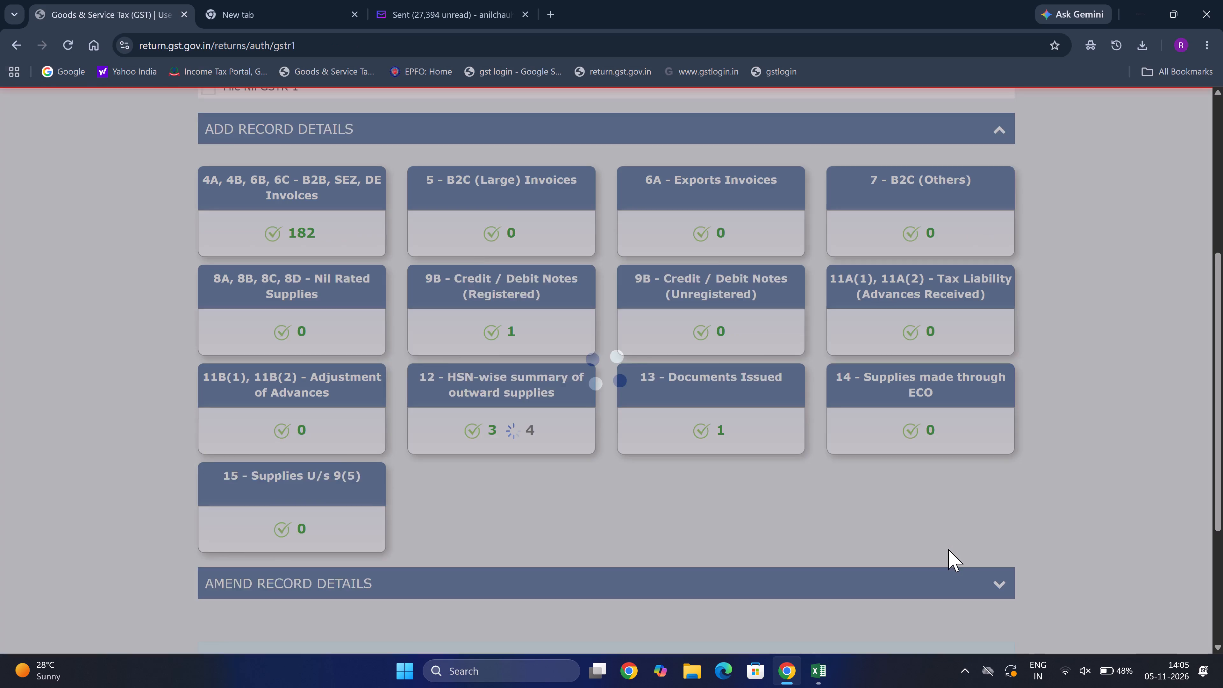
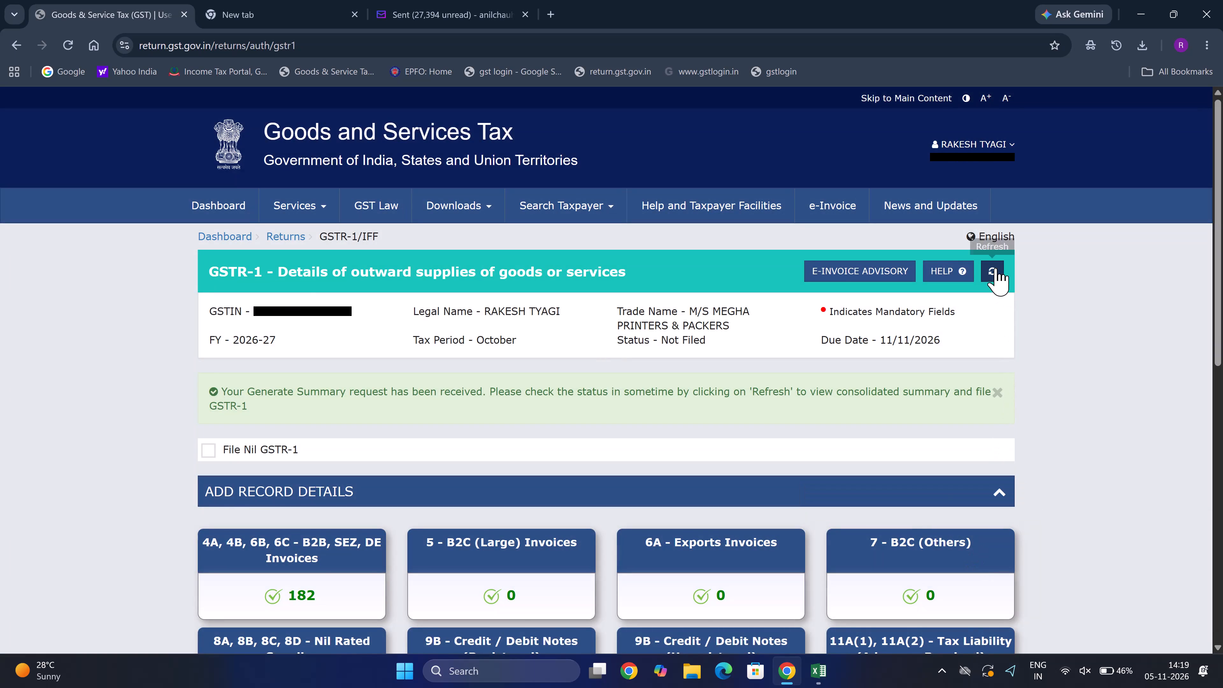
# Refresh the October GSTR-1 return status and proceed to its consolidated filing summary.
pyautogui.click(995, 268)
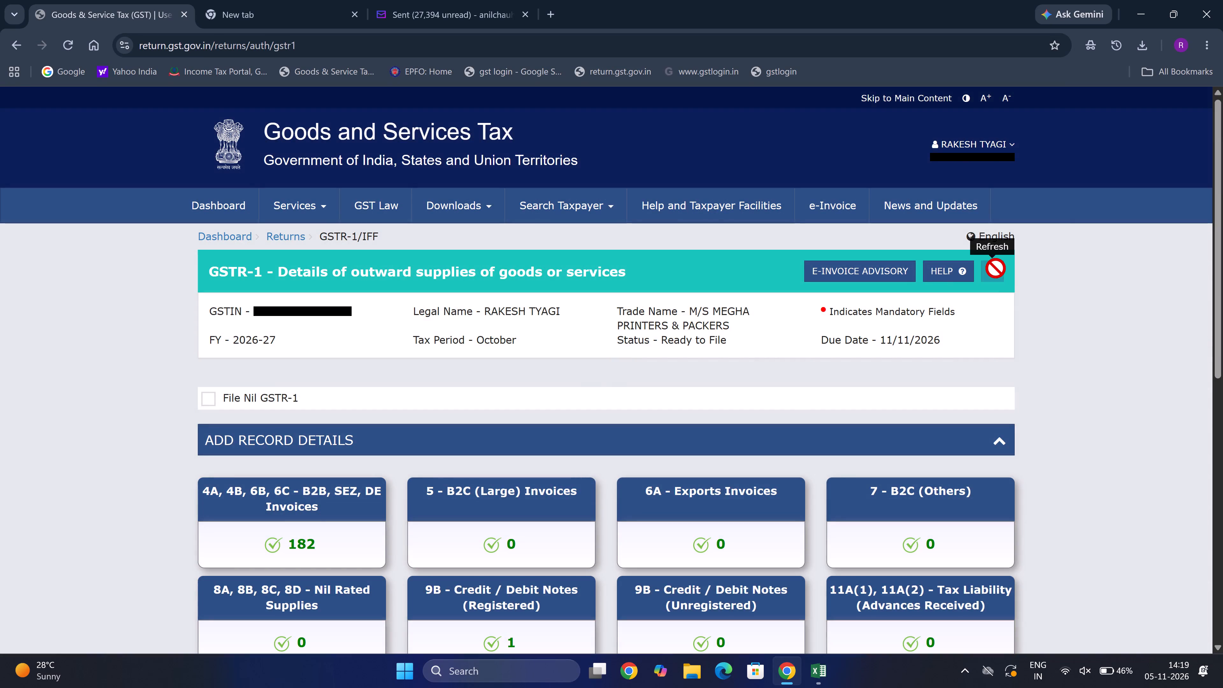
pyautogui.scroll(-10, 995, 268)
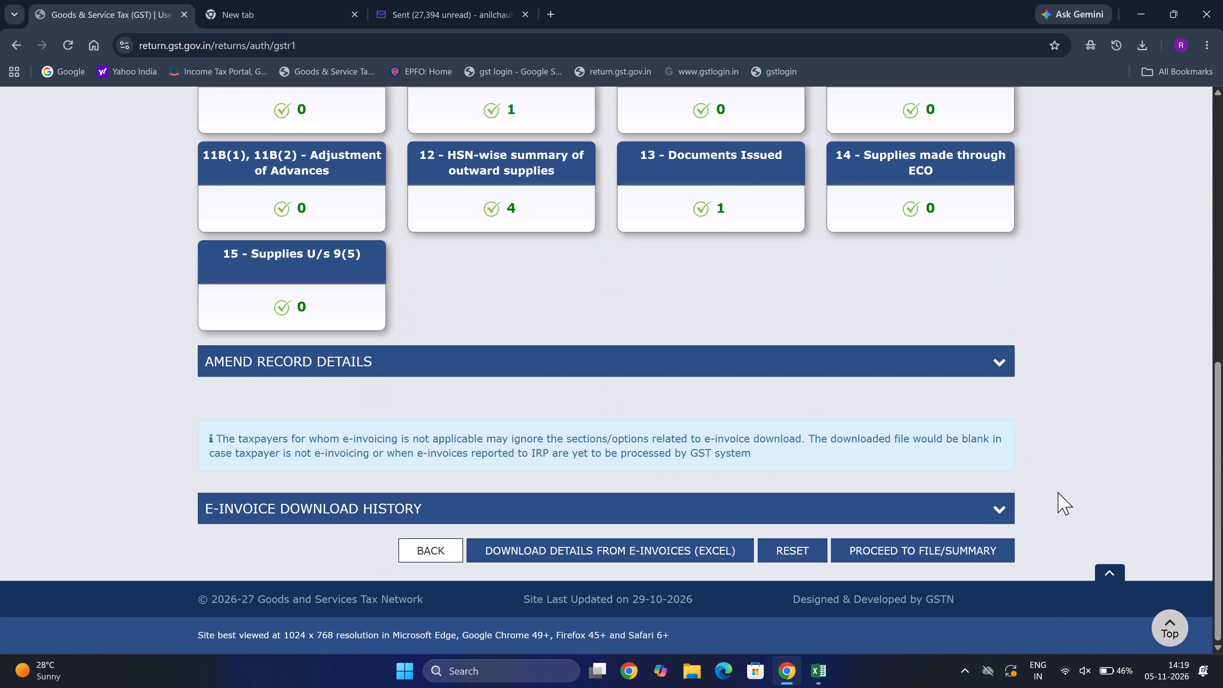
pyautogui.click(983, 548)
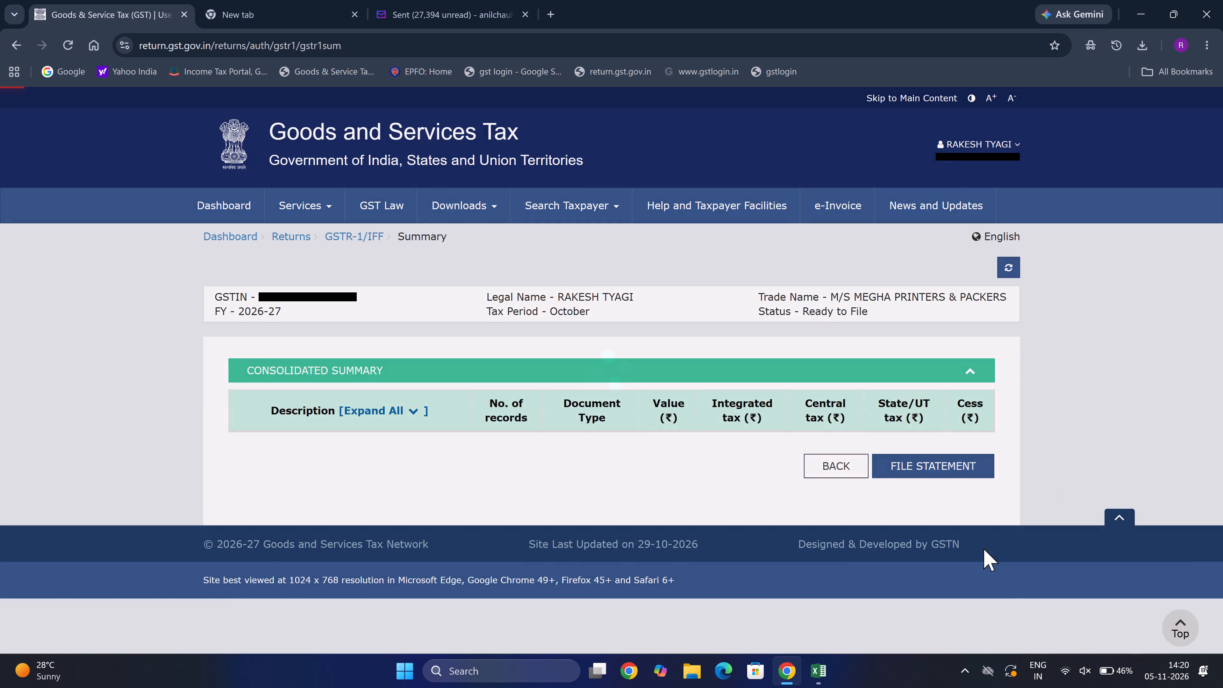
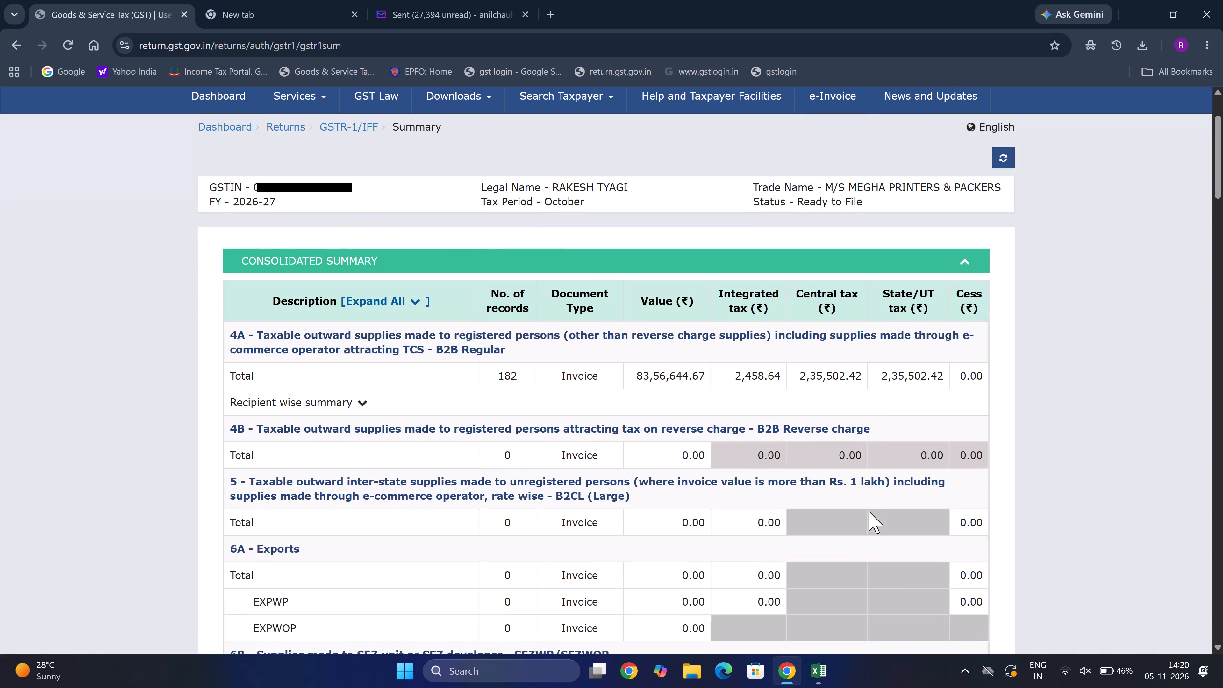
# Review the October consolidated summary from table 4A through the HSN-wise, documents issued and e-commerce operator tables.
pyautogui.scroll(-7, 869, 511)
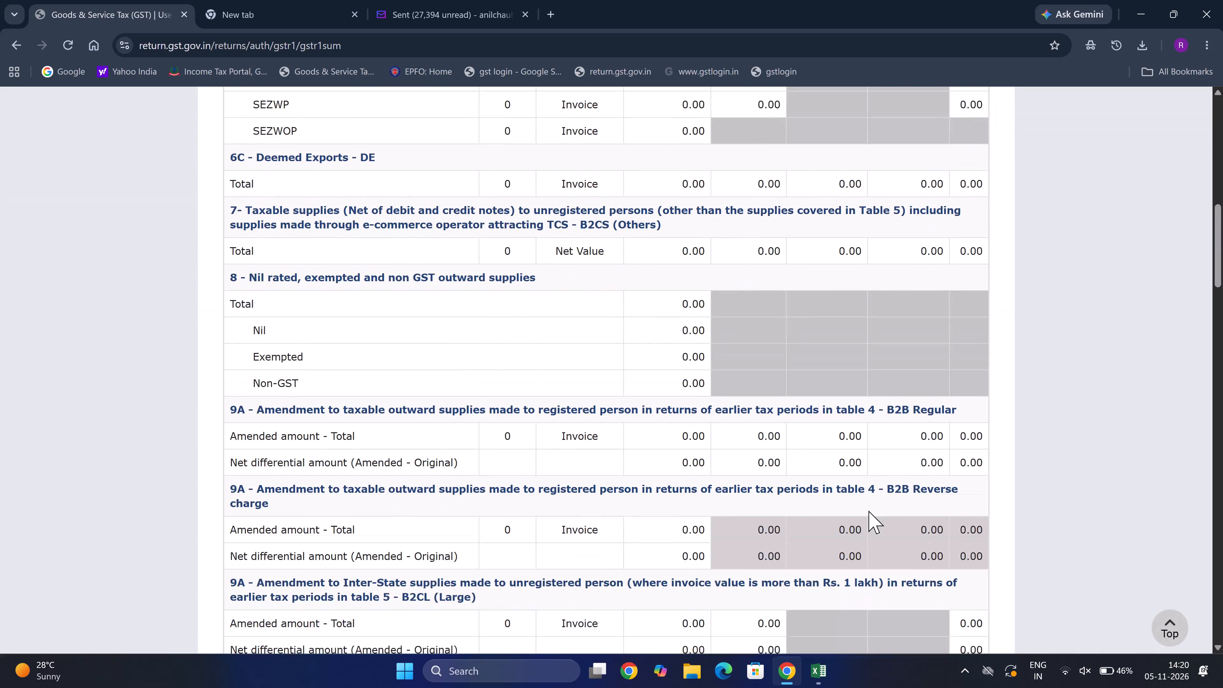
pyautogui.scroll(-7, 869, 511)
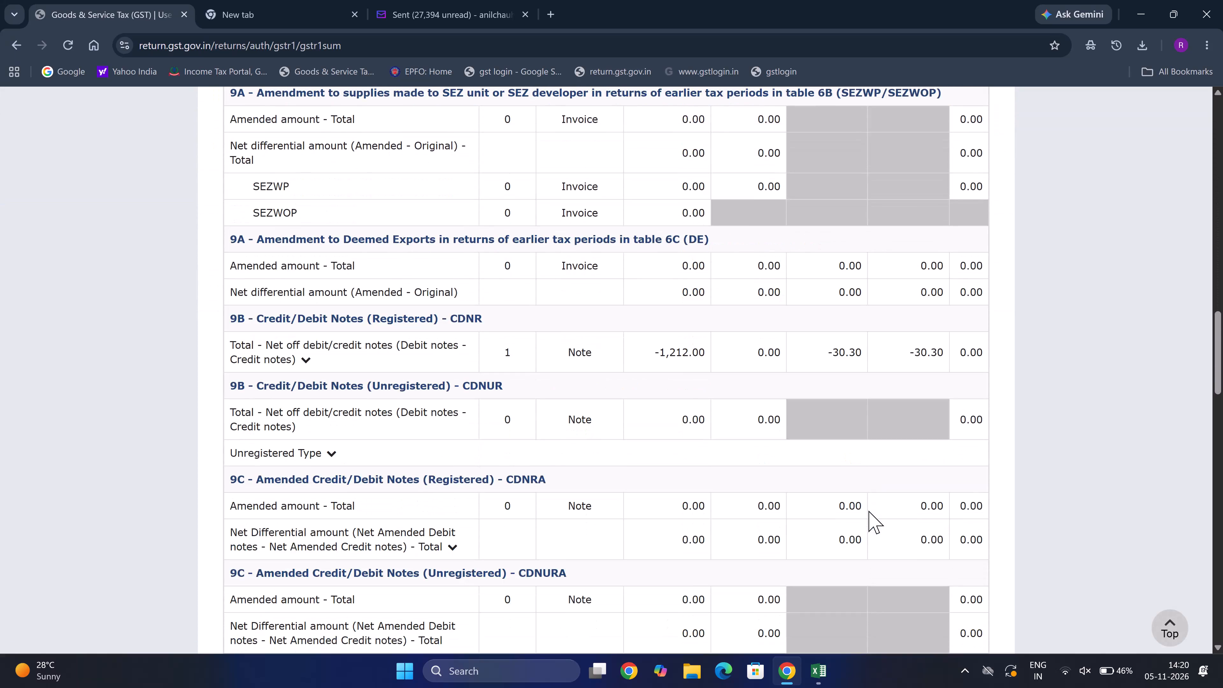
pyautogui.scroll(-2, 869, 511)
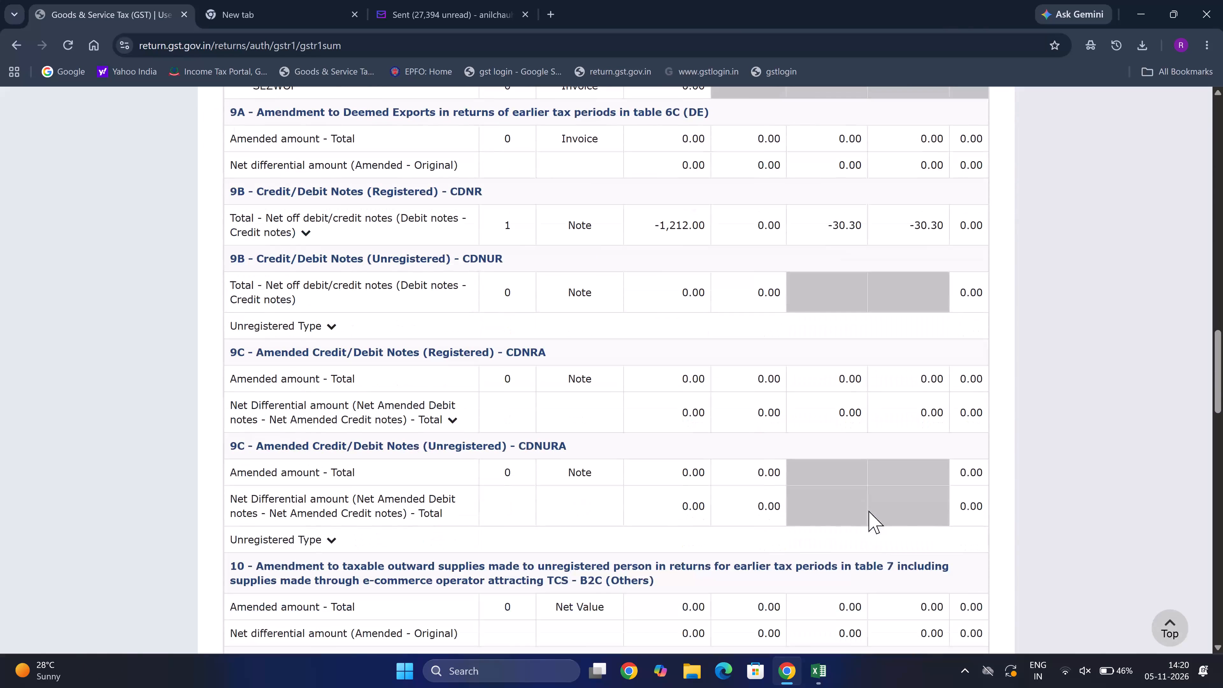
pyautogui.scroll(-8, 869, 511)
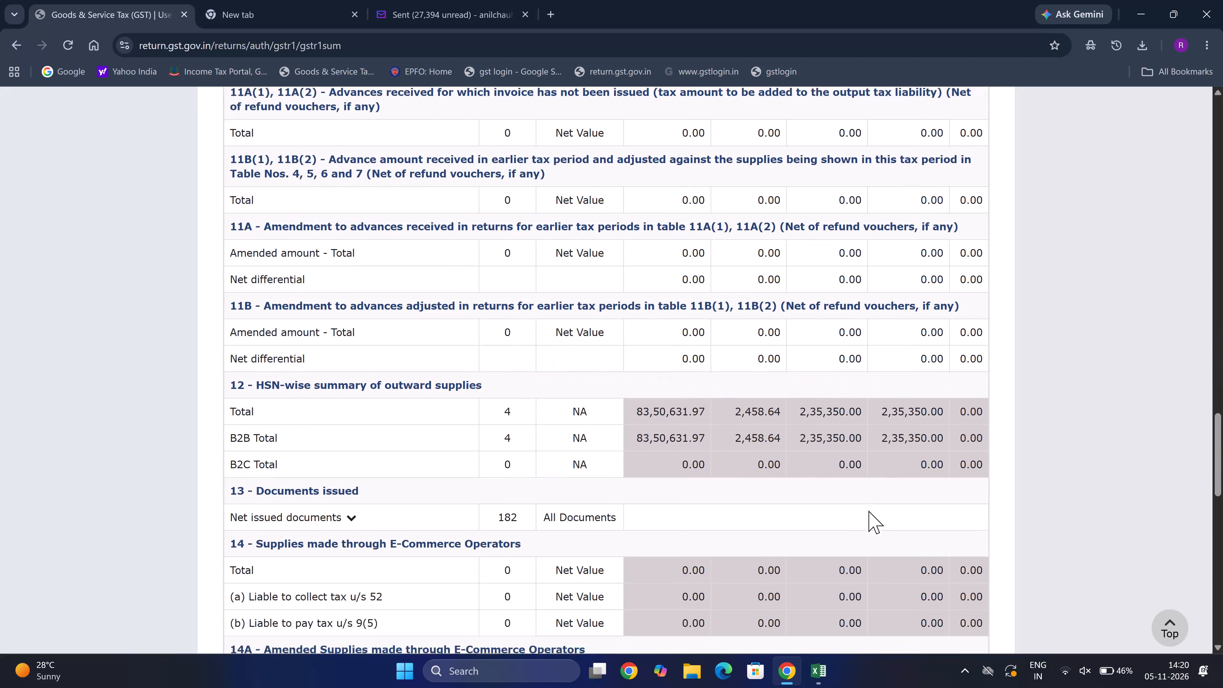
pyautogui.scroll(-1, 869, 511)
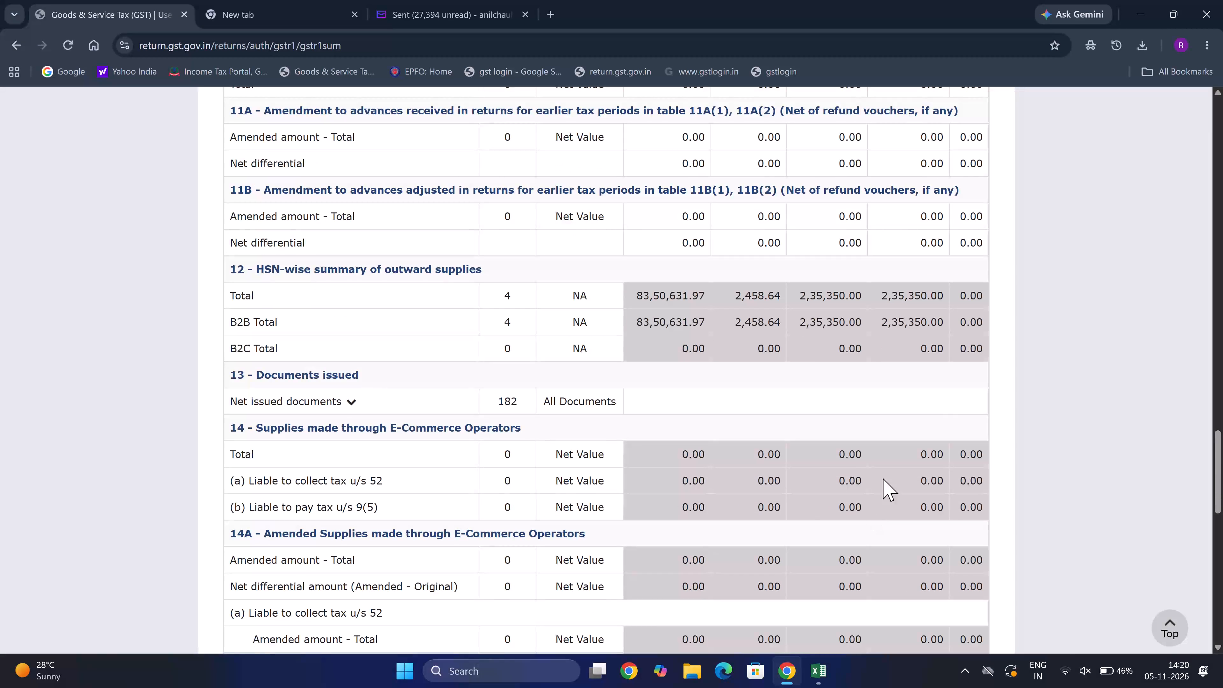
pyautogui.scroll(12, 971, 353)
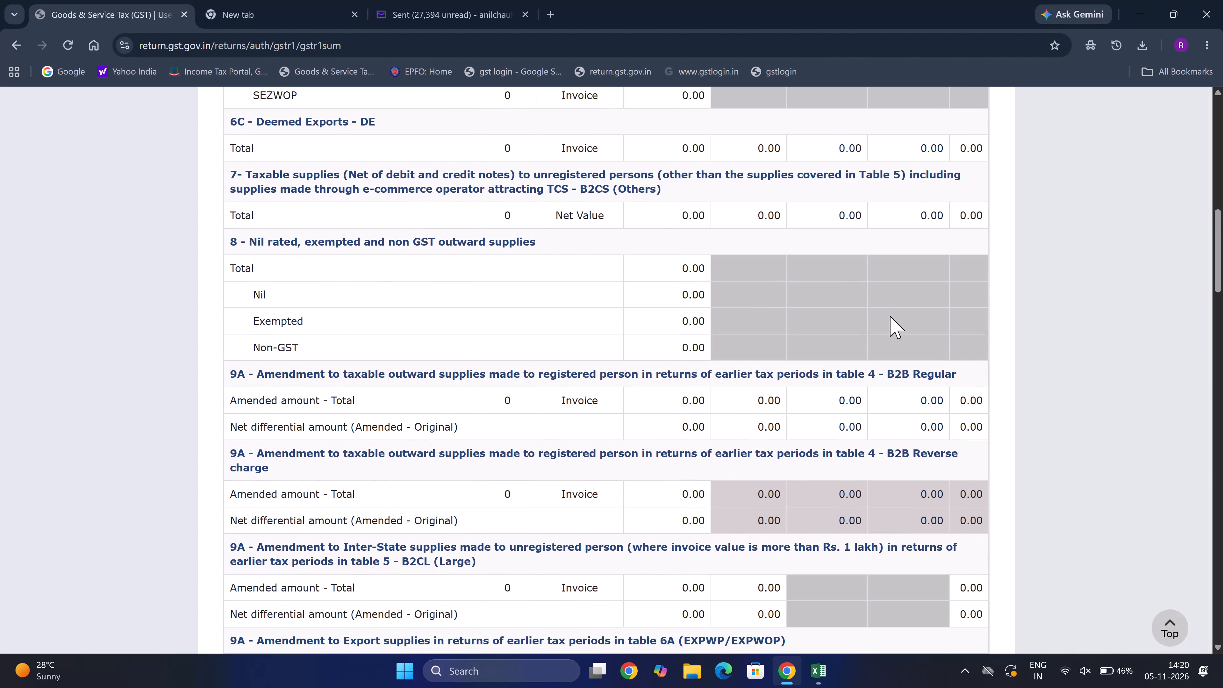
pyautogui.scroll(9, 844, 301)
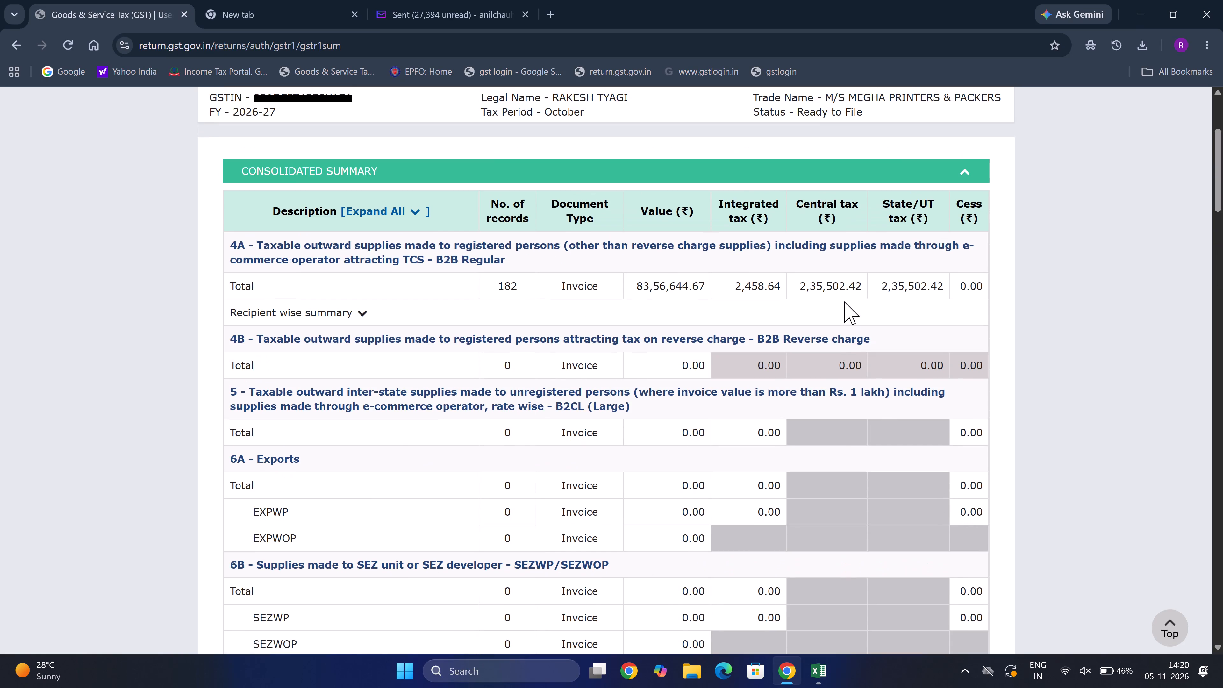
# Expand the recipient-wise summary under table 4A B2B Regular and examine the recipients' invoice records, values and tax amounts.
pyautogui.click(361, 313)
pyautogui.scroll(-1, 662, 397)
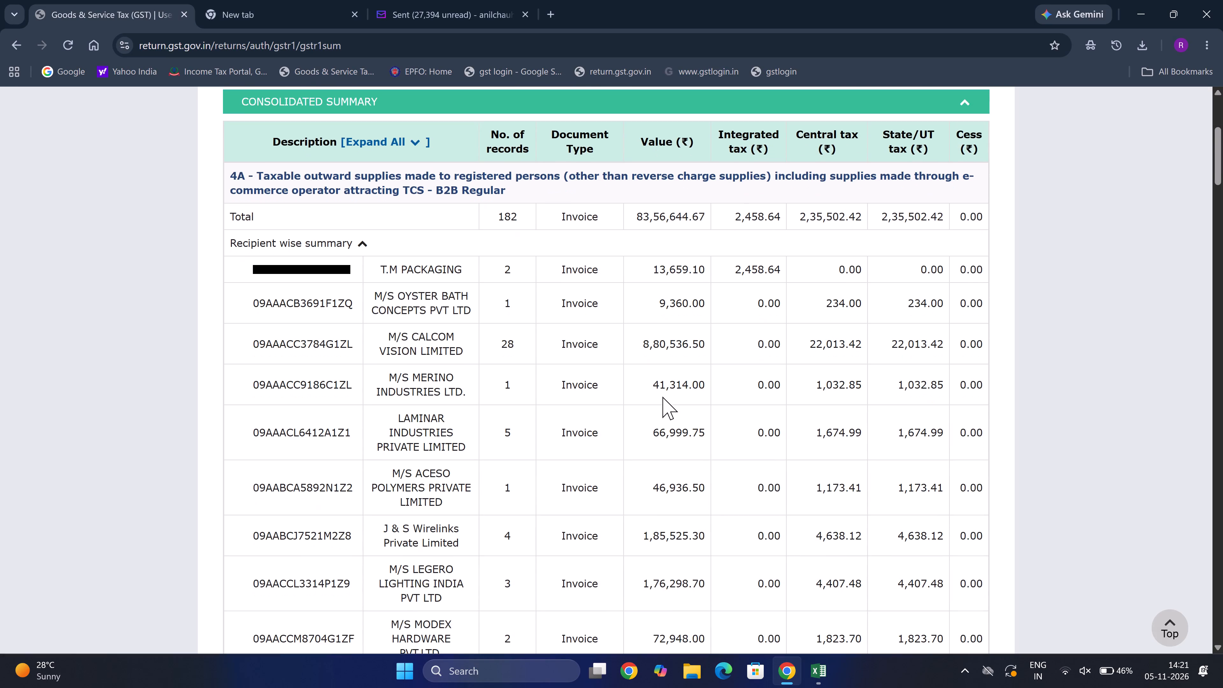
pyautogui.scroll(-1, 662, 397)
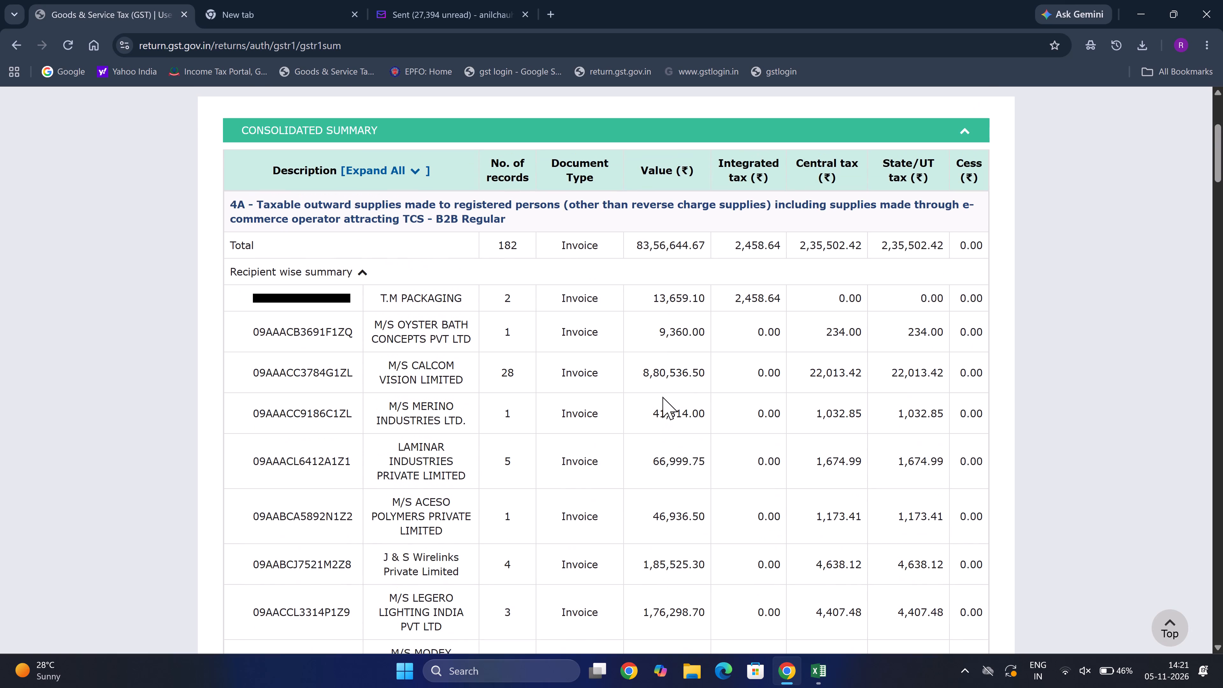
pyautogui.scroll(-1, 662, 397)
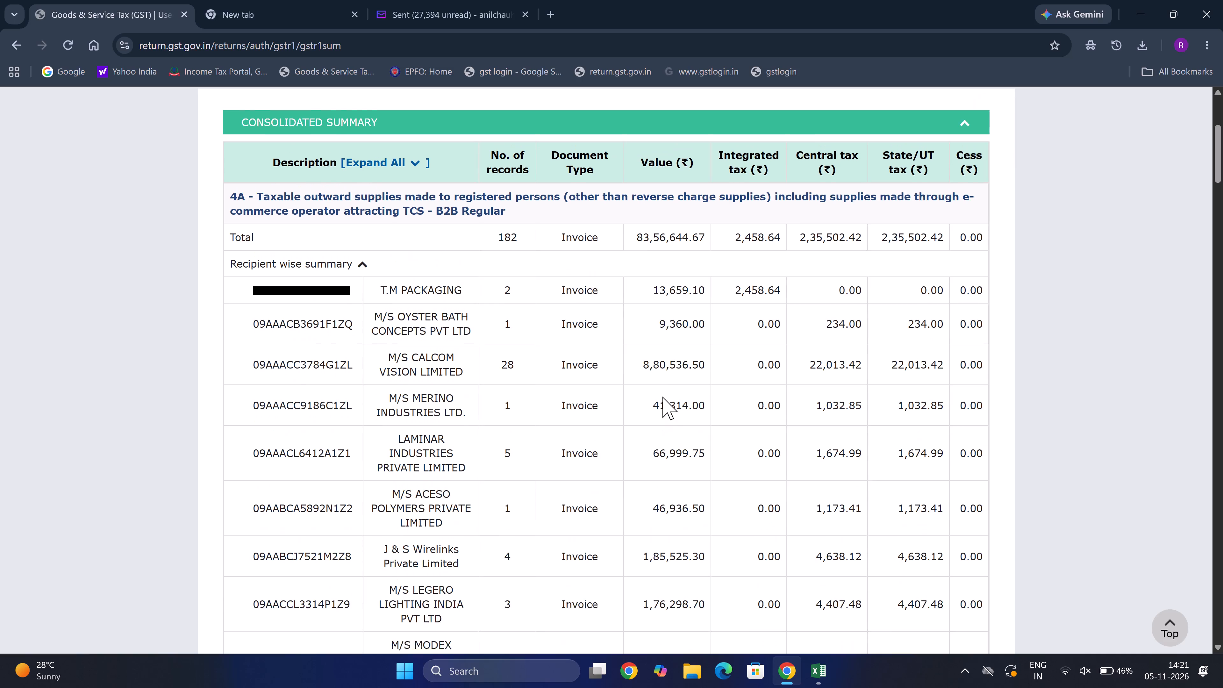
pyautogui.scroll(-1, 662, 397)
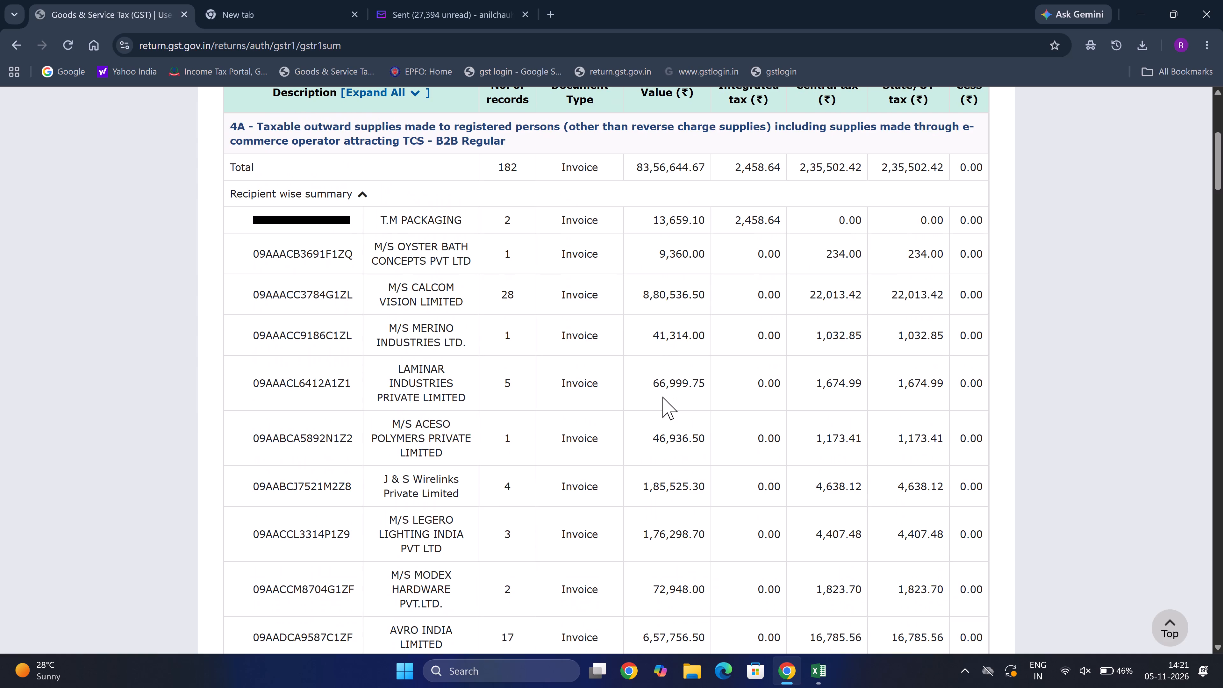
pyautogui.scroll(-1, 662, 397)
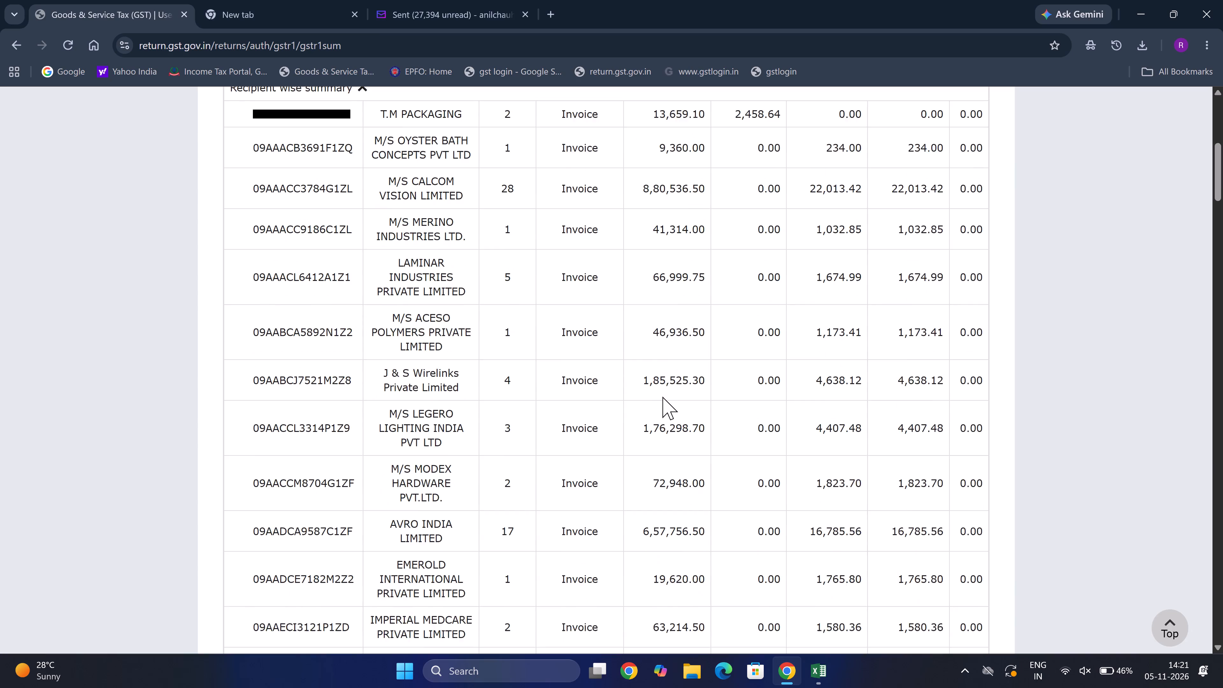
pyautogui.scroll(-2, 662, 397)
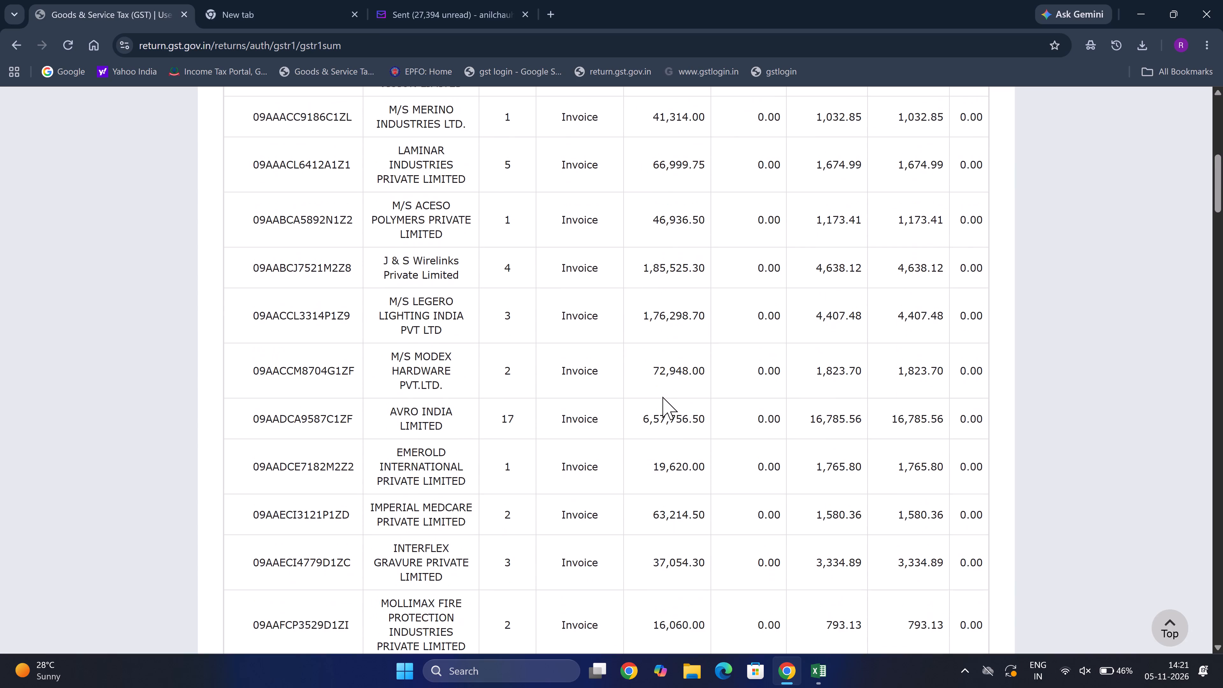
# Return to the GSTR-1 page and open the 4A, 4B, 6B, 6C B2B, SEZ, DE invoices, refreshing and reopening the records.
pyautogui.hscroll(8, 662, 397)
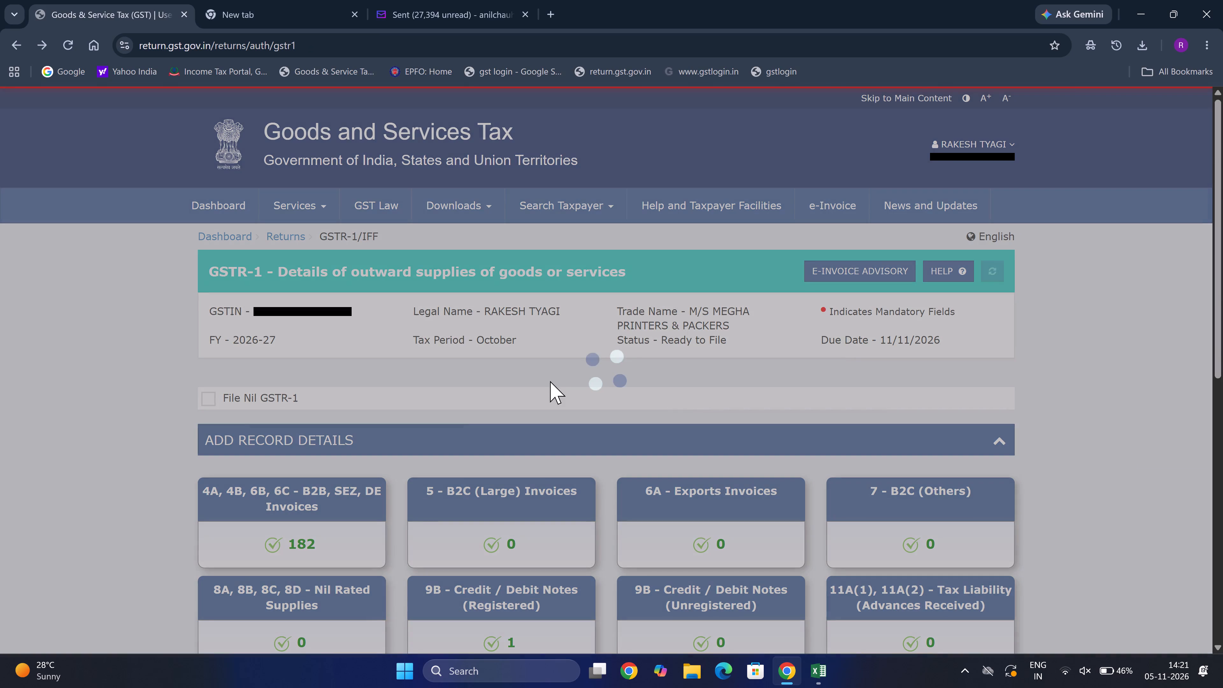
pyautogui.click(292, 498)
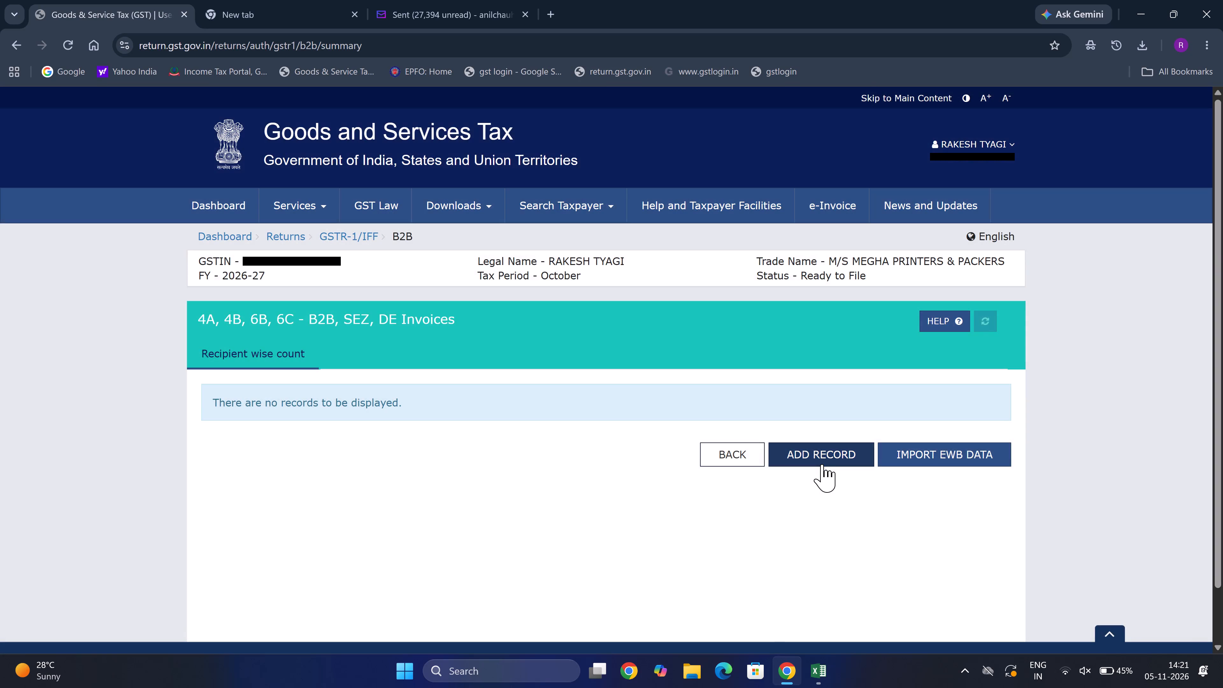
pyautogui.click(609, 442)
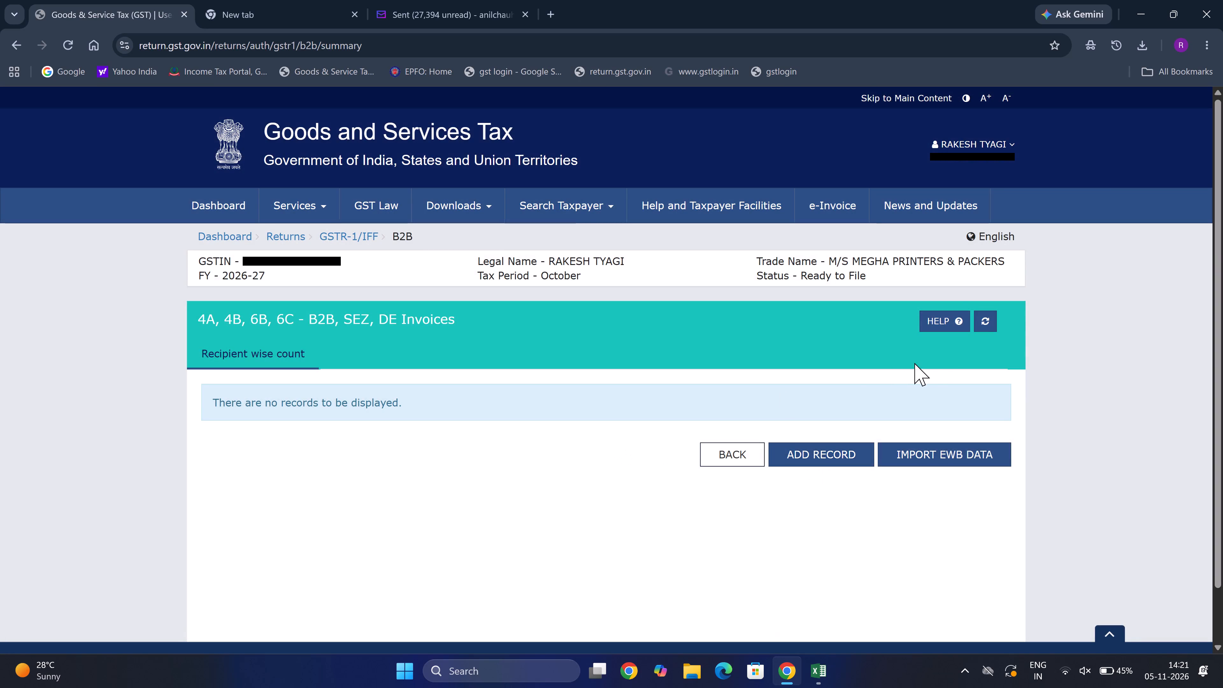
pyautogui.click(979, 324)
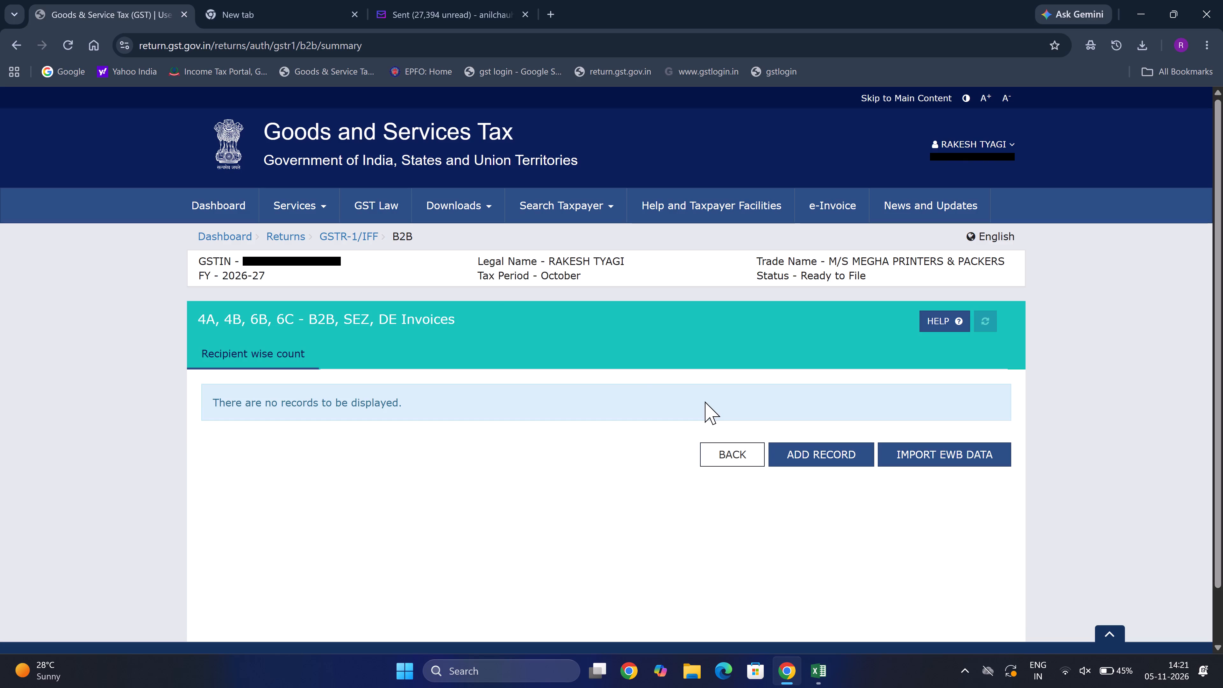
pyautogui.click(355, 236)
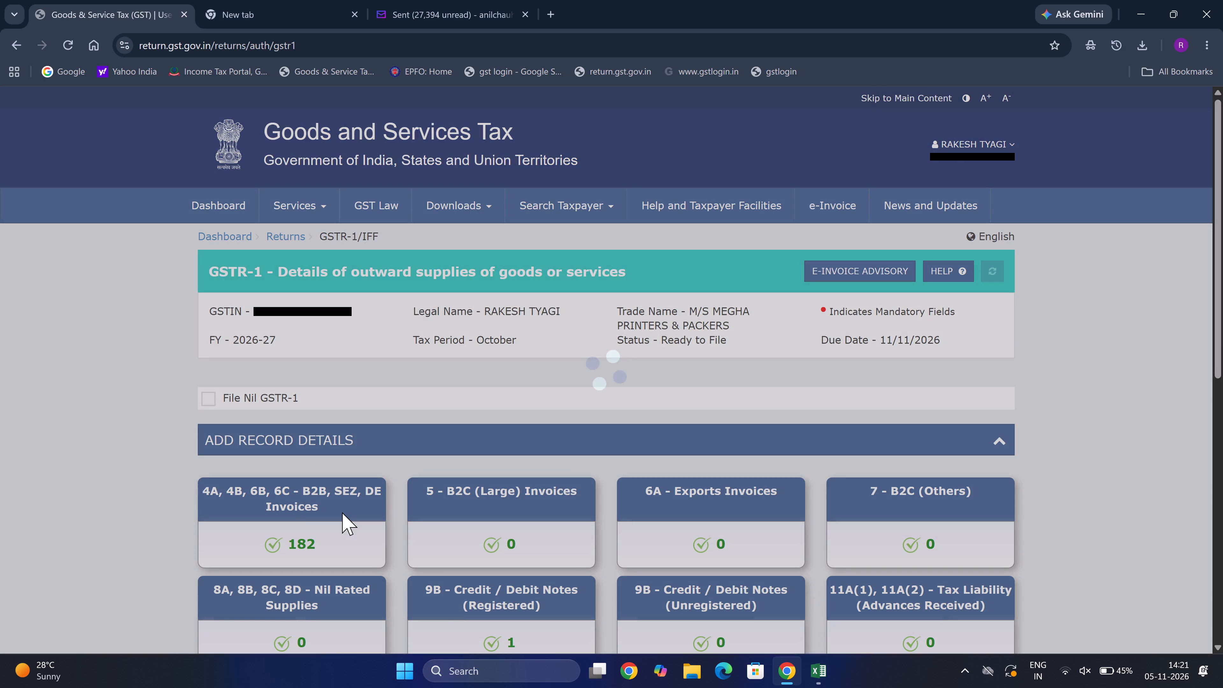
pyautogui.click(342, 512)
pyautogui.click(342, 512)
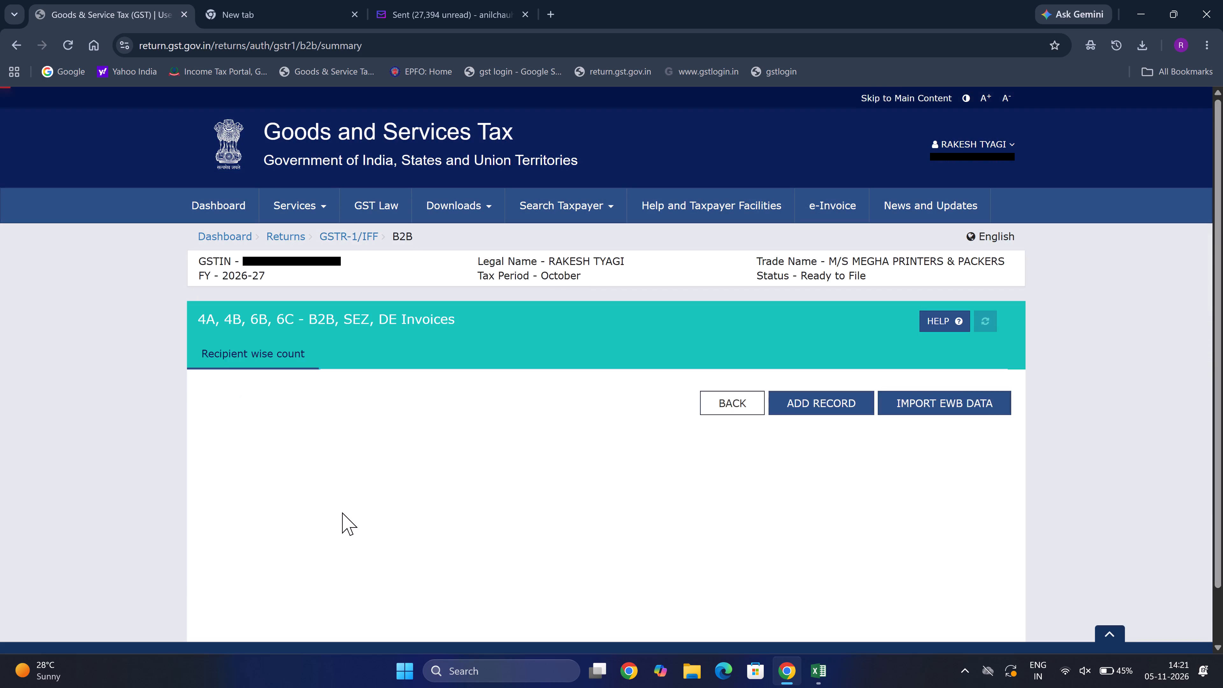
# Open the processed records of AVRO INDIA LIMITED and examine its invoices on pages 1 and 2.
pyautogui.scroll(-5, 690, 579)
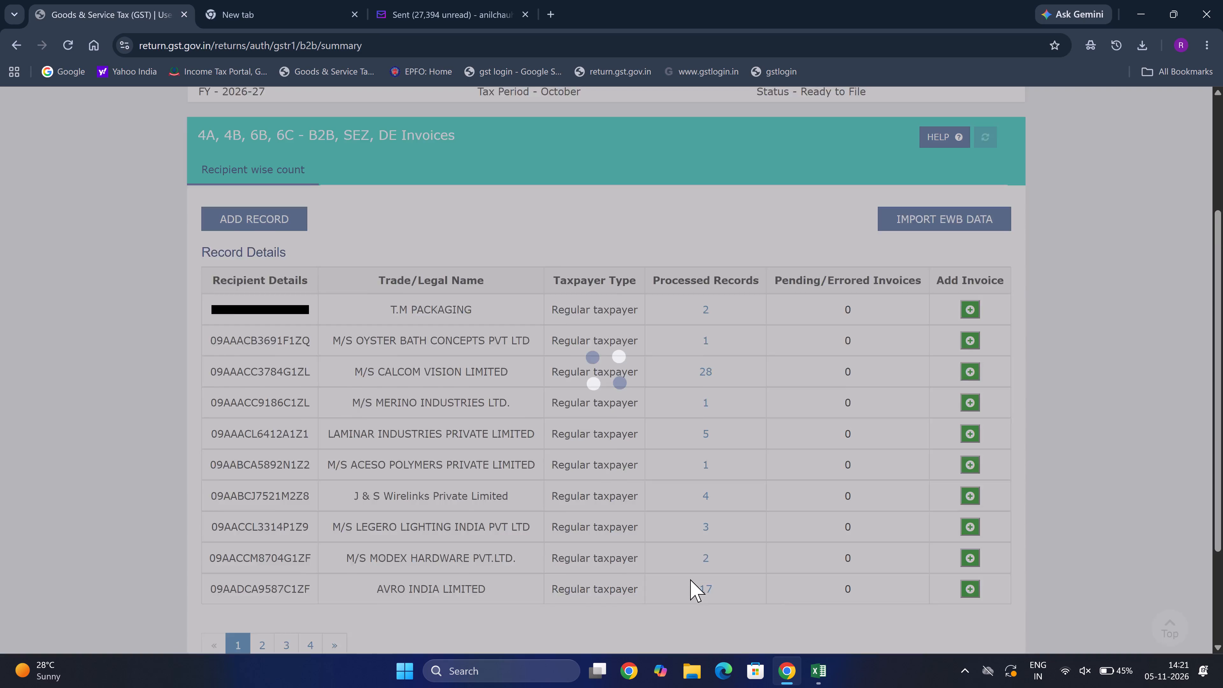
pyautogui.scroll(-1, 690, 579)
pyautogui.click(706, 534)
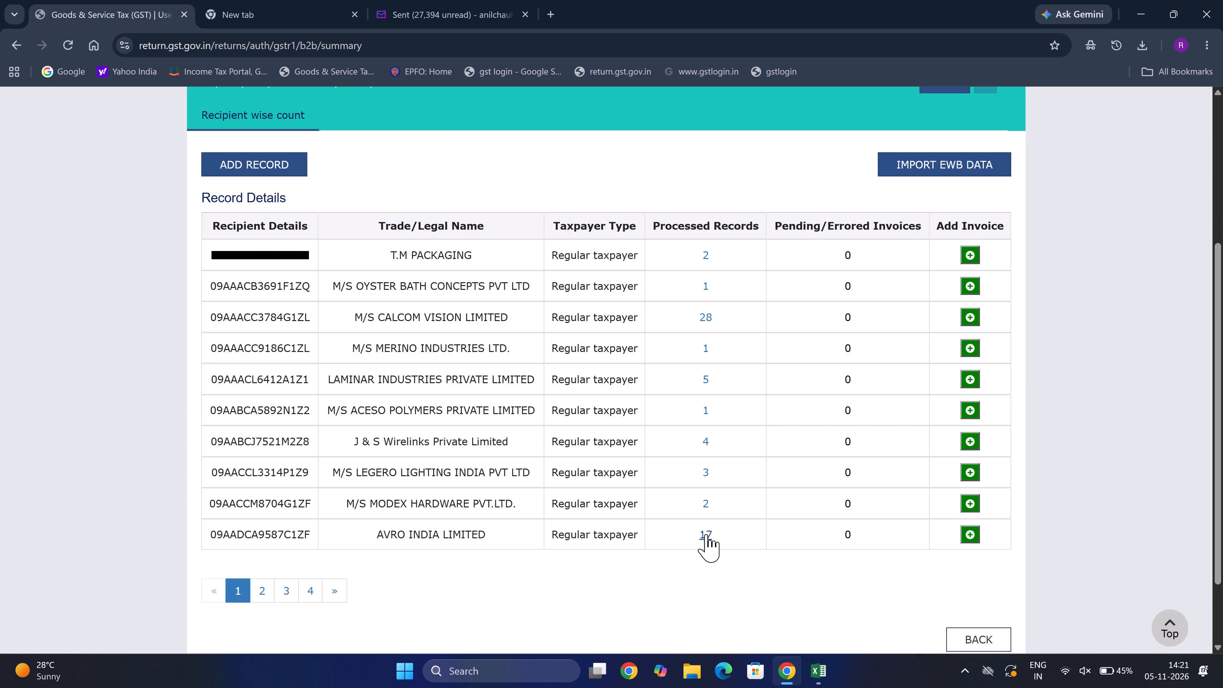
pyautogui.scroll(-4, 890, 570)
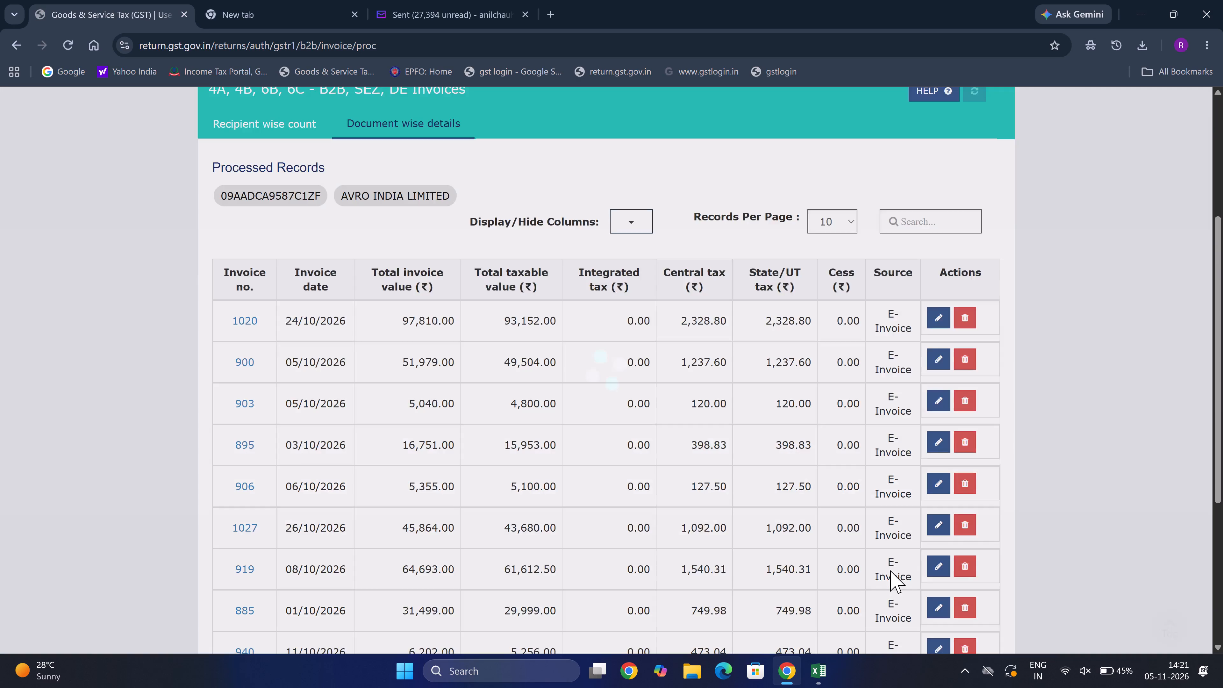
pyautogui.scroll(-1, 890, 570)
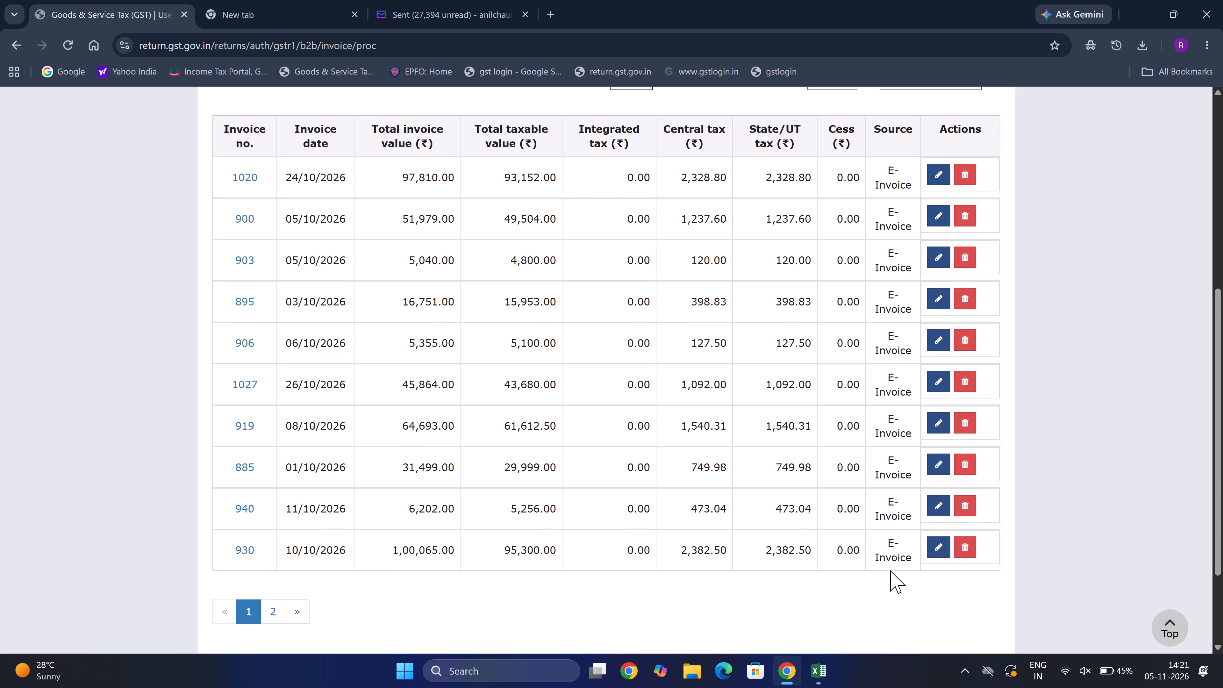
pyautogui.scroll(-1, 890, 570)
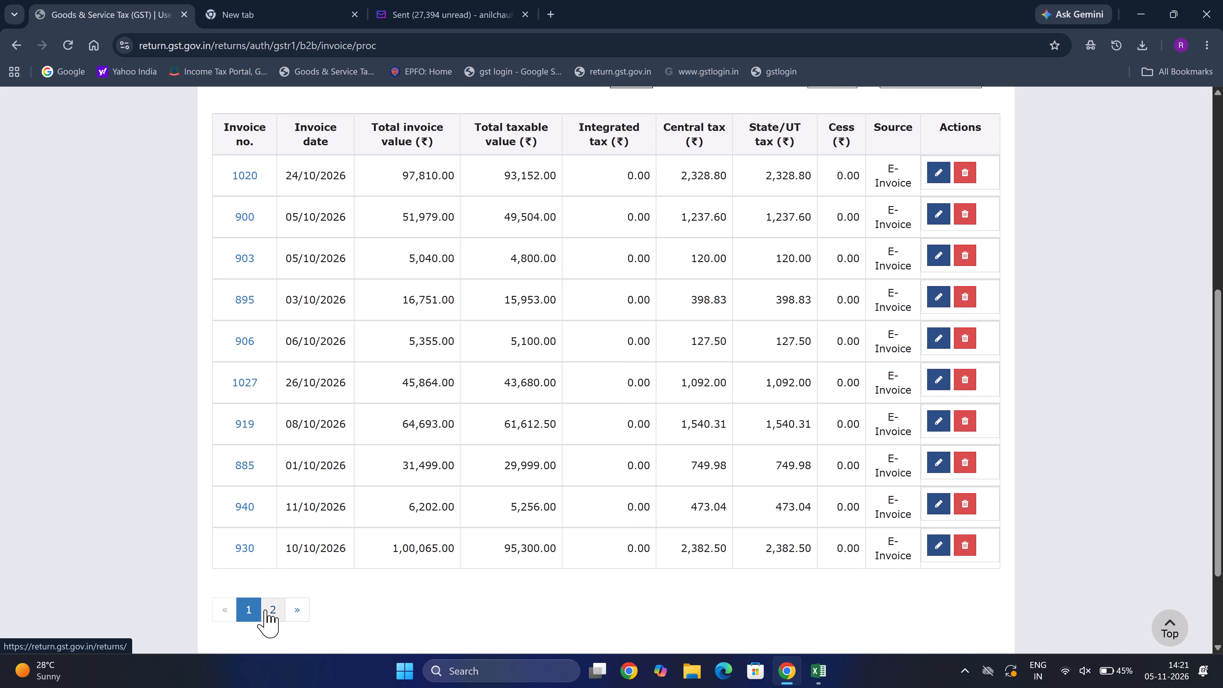
pyautogui.click(265, 610)
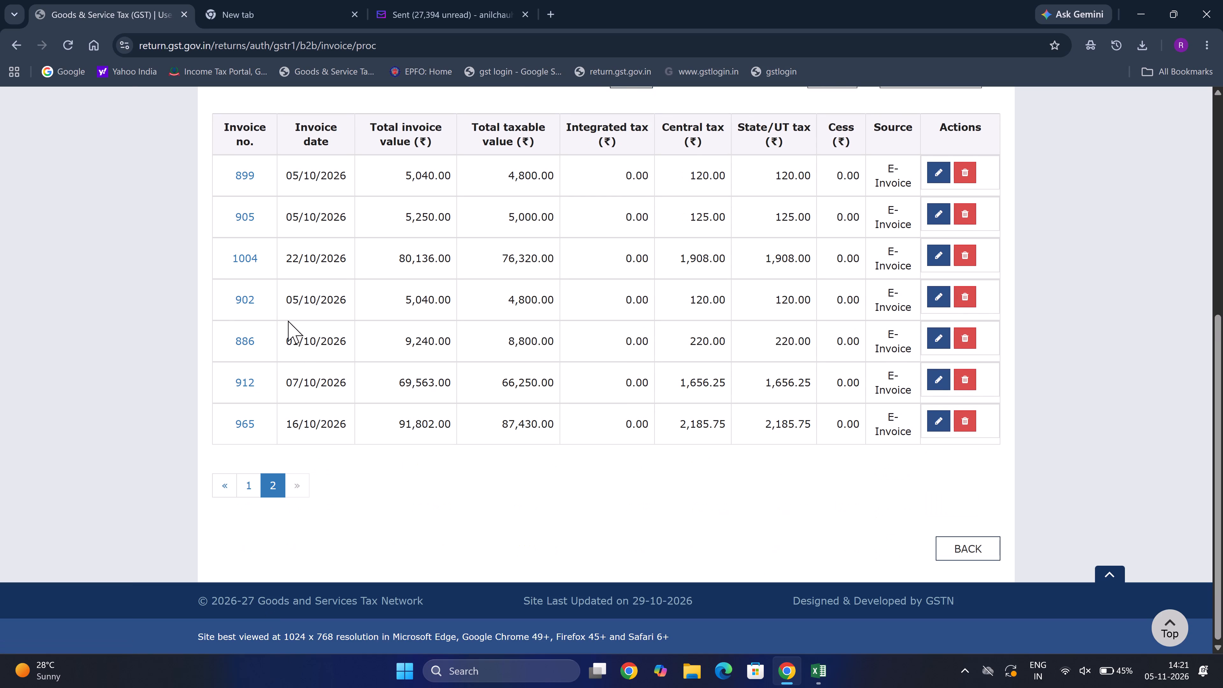
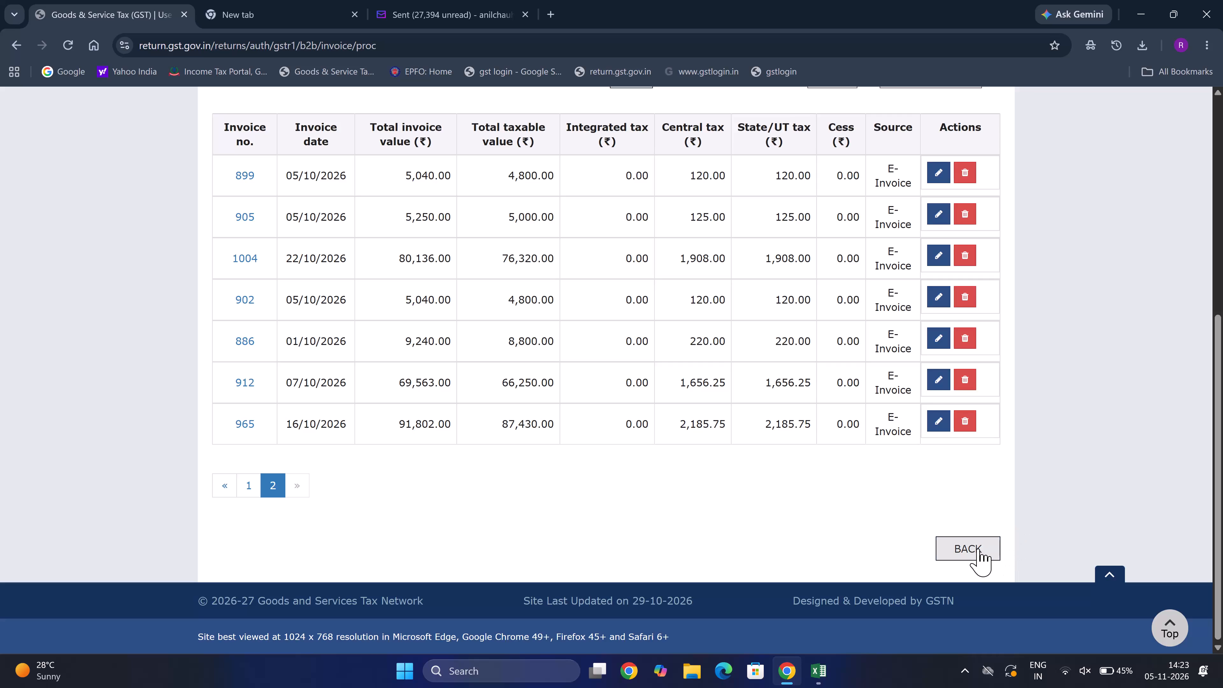
# Leave the AVRO INDIA LIMITED invoices, return to the GSTR-1 page and open the October consolidated summary.
pyautogui.click(978, 548)
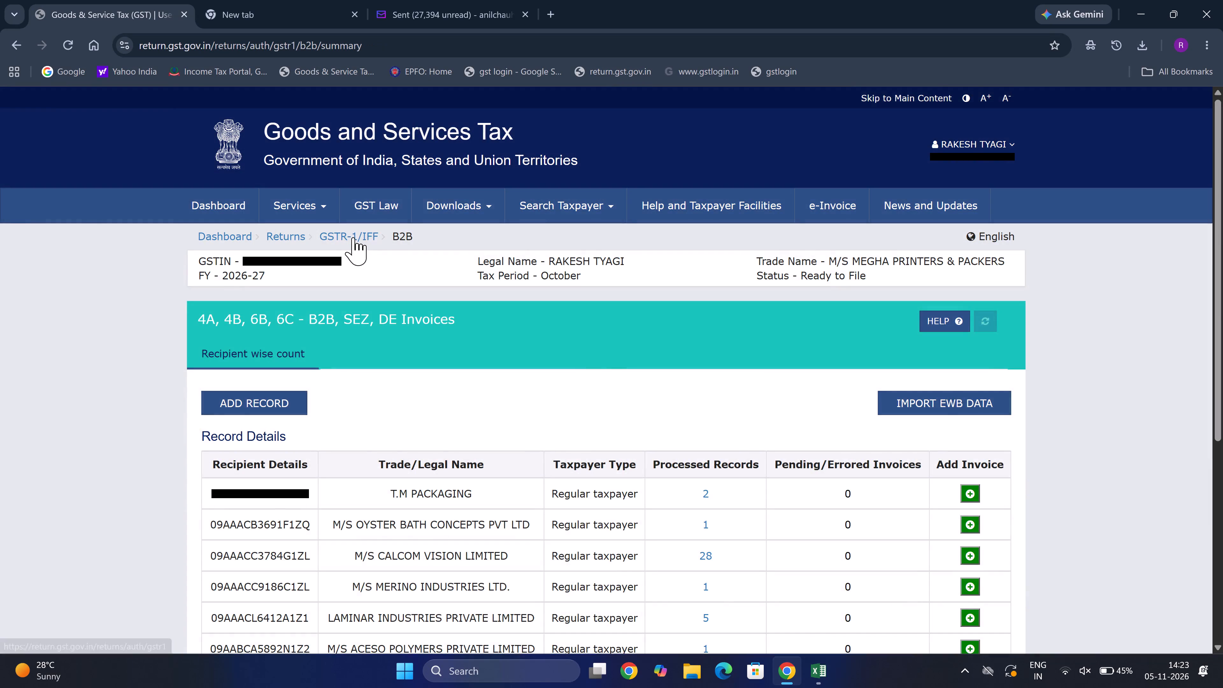
pyautogui.click(353, 237)
pyautogui.scroll(-2, 526, 499)
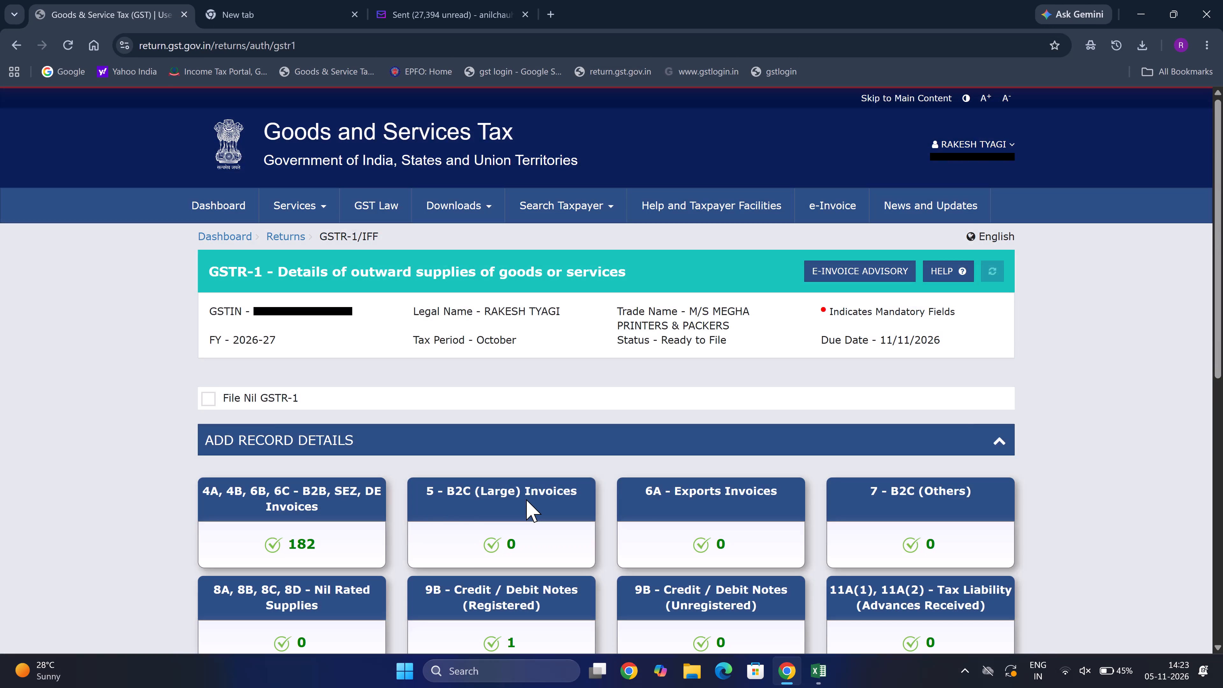
pyautogui.scroll(-6, 526, 499)
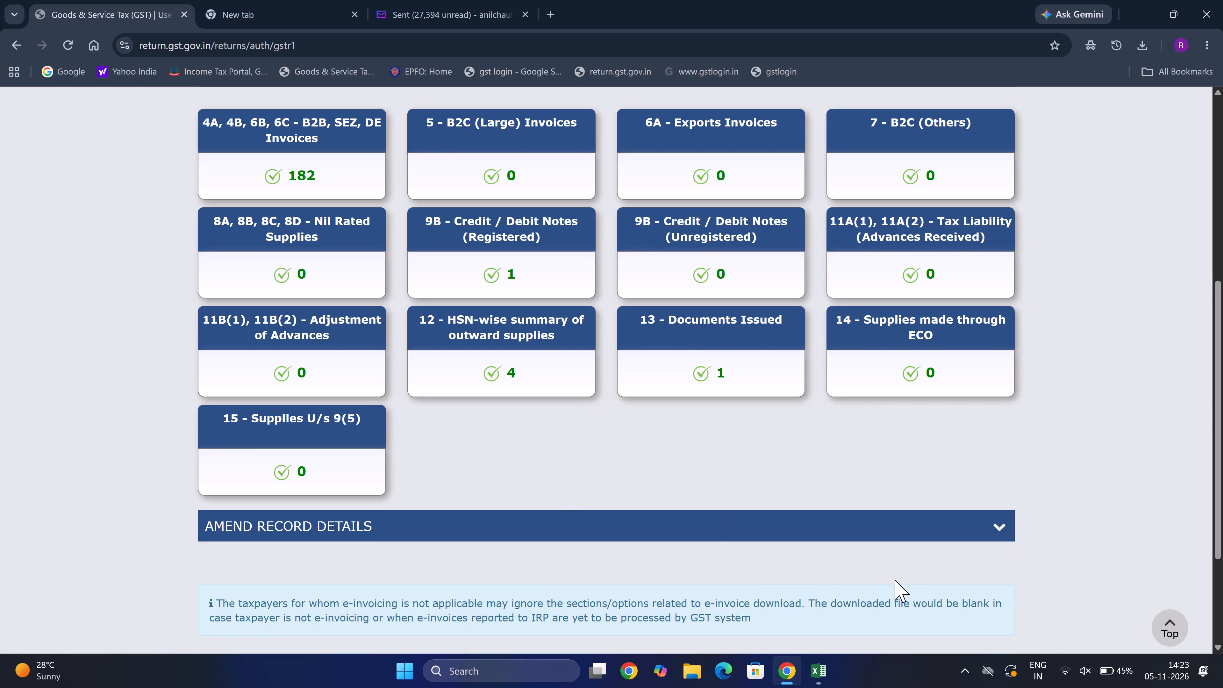
pyautogui.scroll(-3, 895, 579)
pyautogui.click(990, 551)
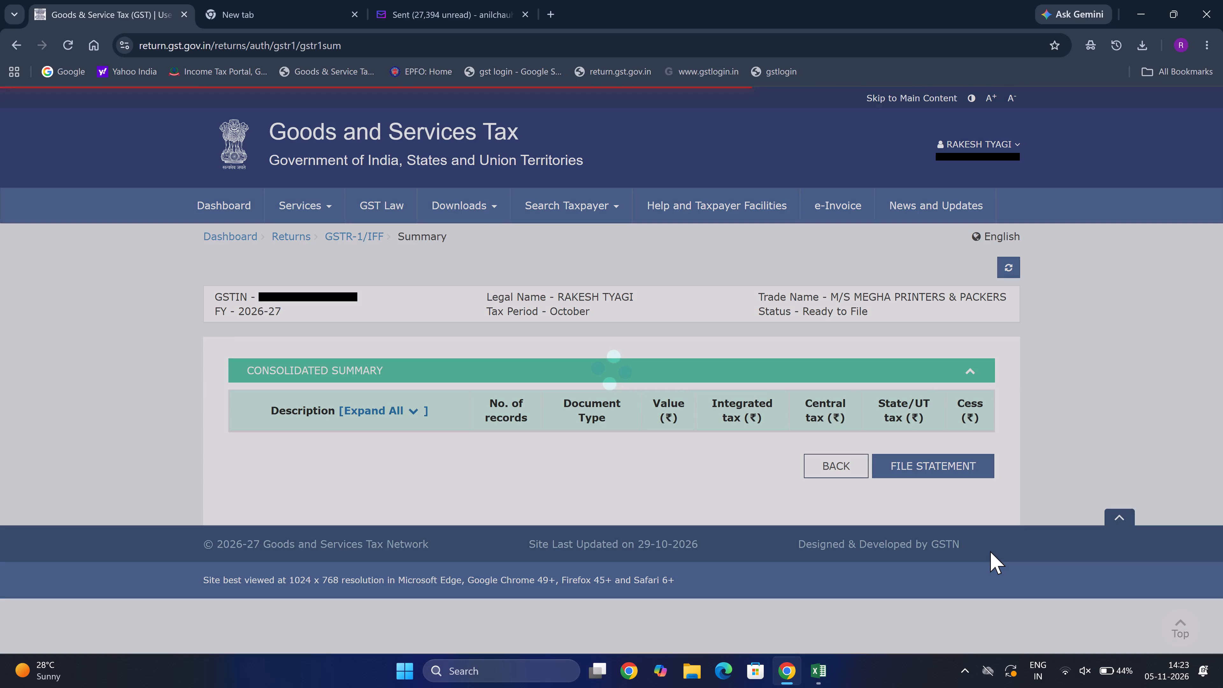
# Expand the recipient-wise summary under table 4A B2B Regular and examine every recipient's record count, value and tax, from T.M PACKAGING to Sana die casting industries.
pyautogui.scroll(-7, 990, 551)
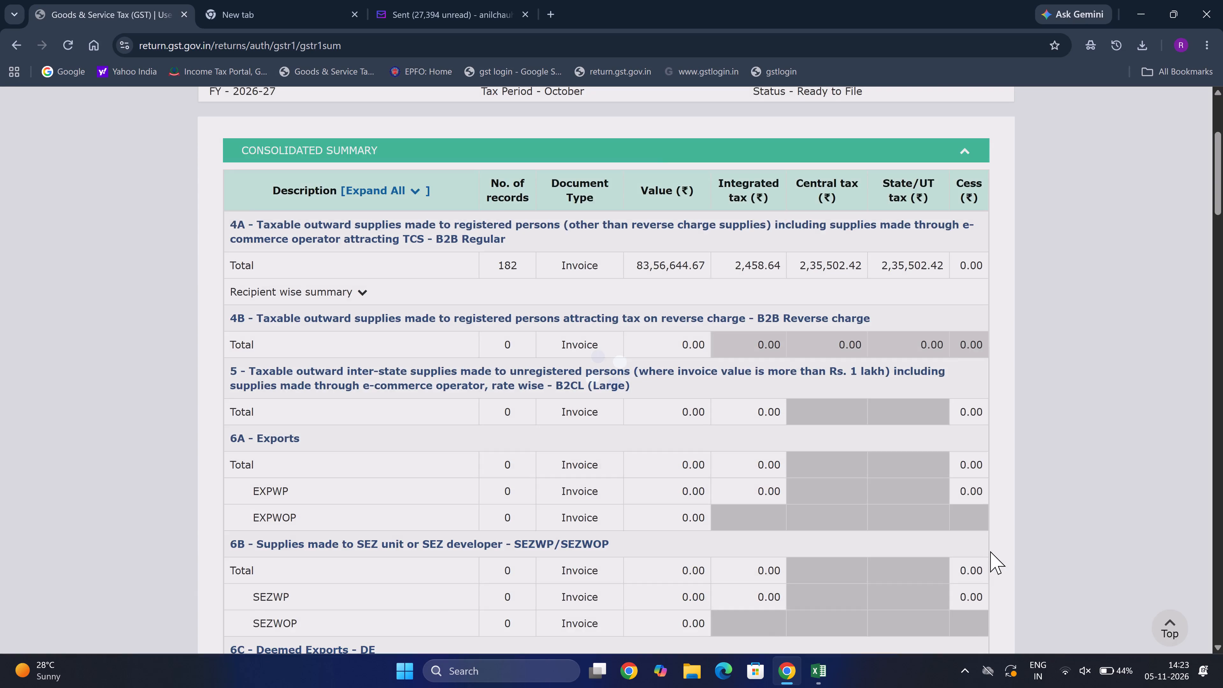
pyautogui.scroll(-1, 990, 551)
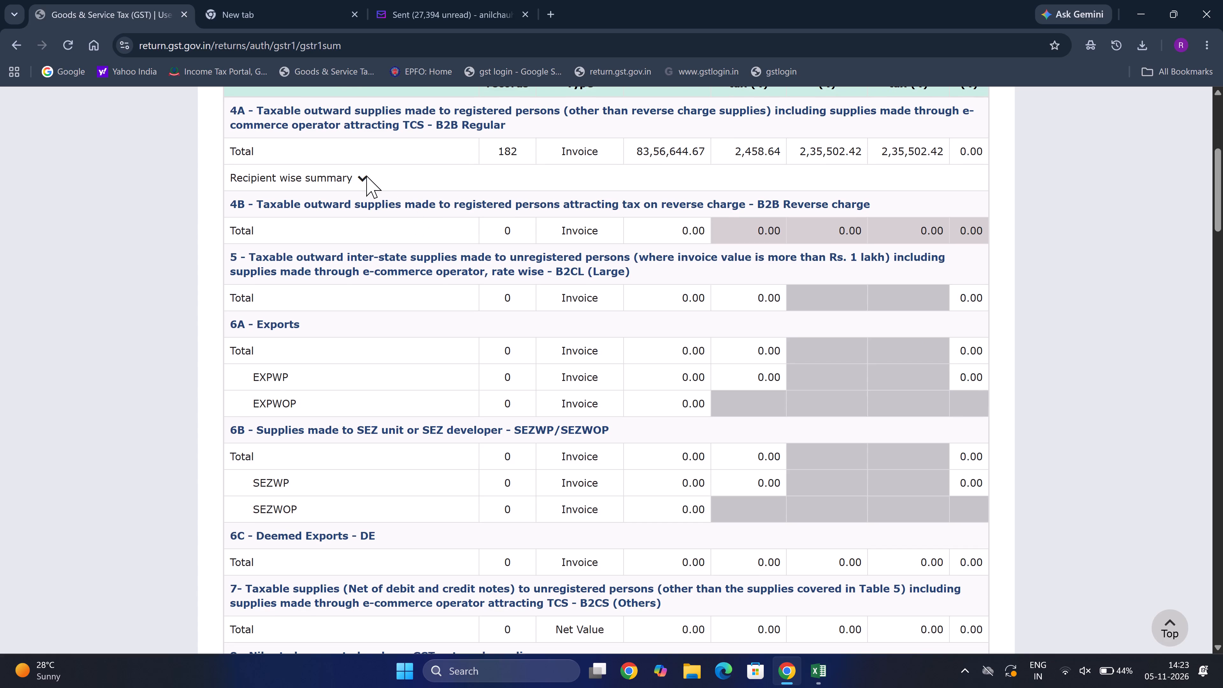
pyautogui.click(362, 173)
pyautogui.scroll(-2, 576, 382)
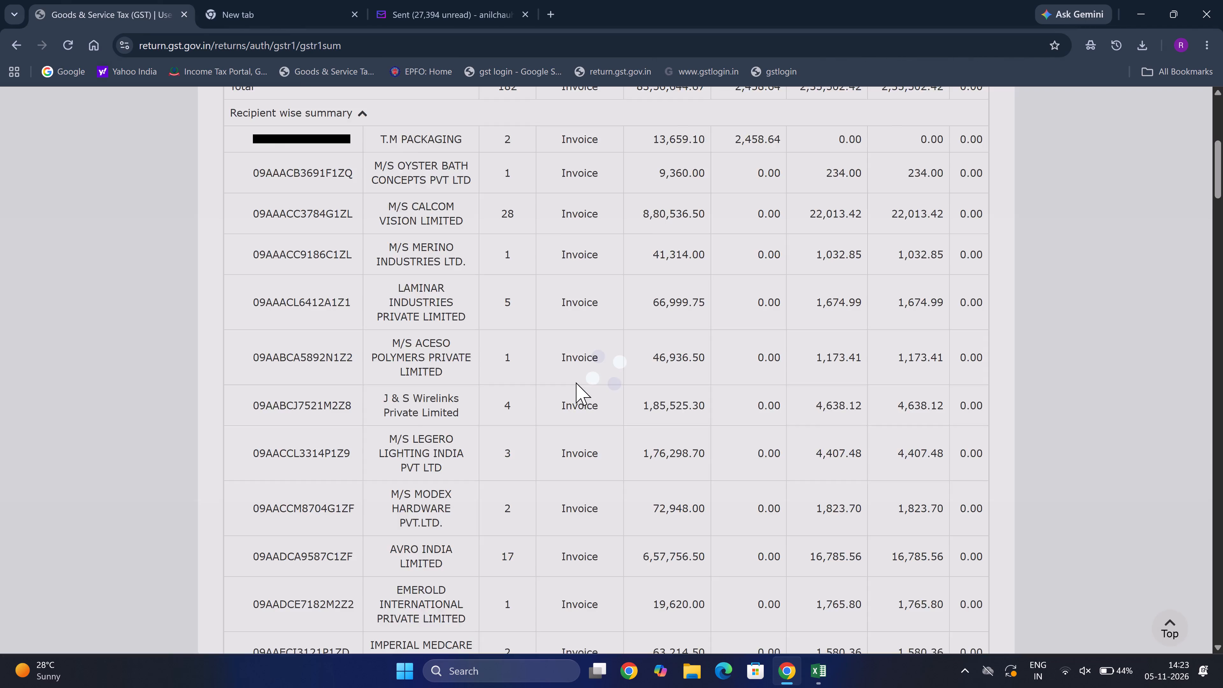
pyautogui.scroll(-4, 576, 382)
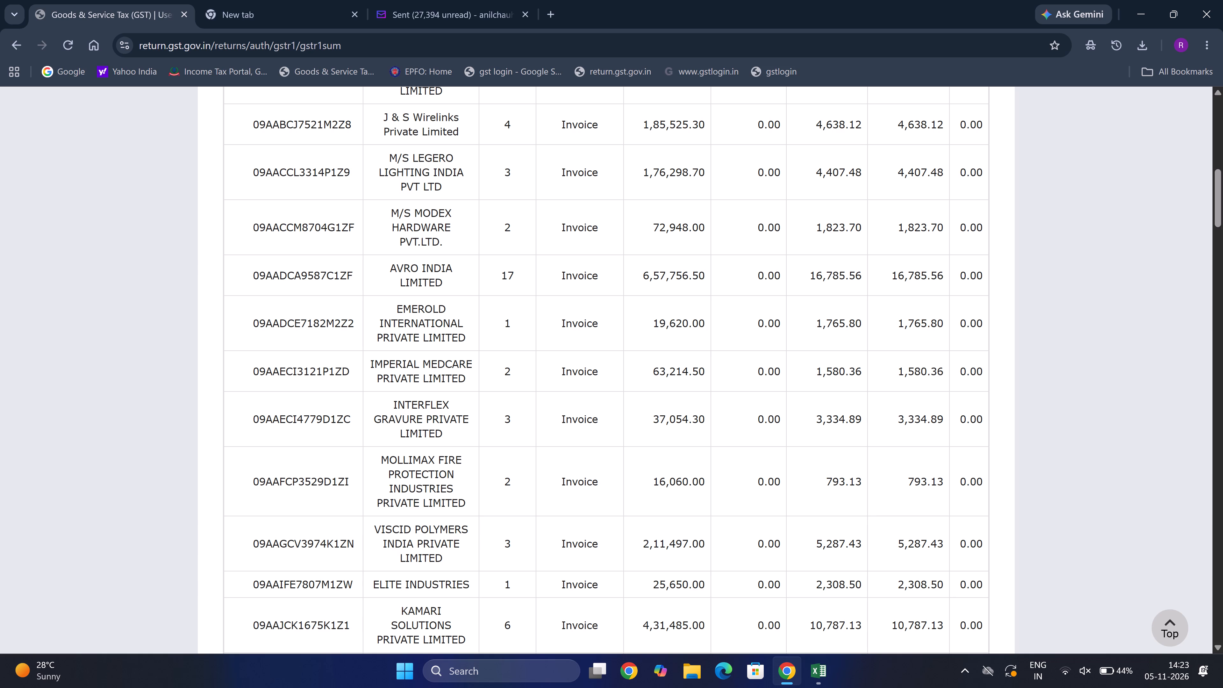
pyautogui.scroll(-3, 426, 313)
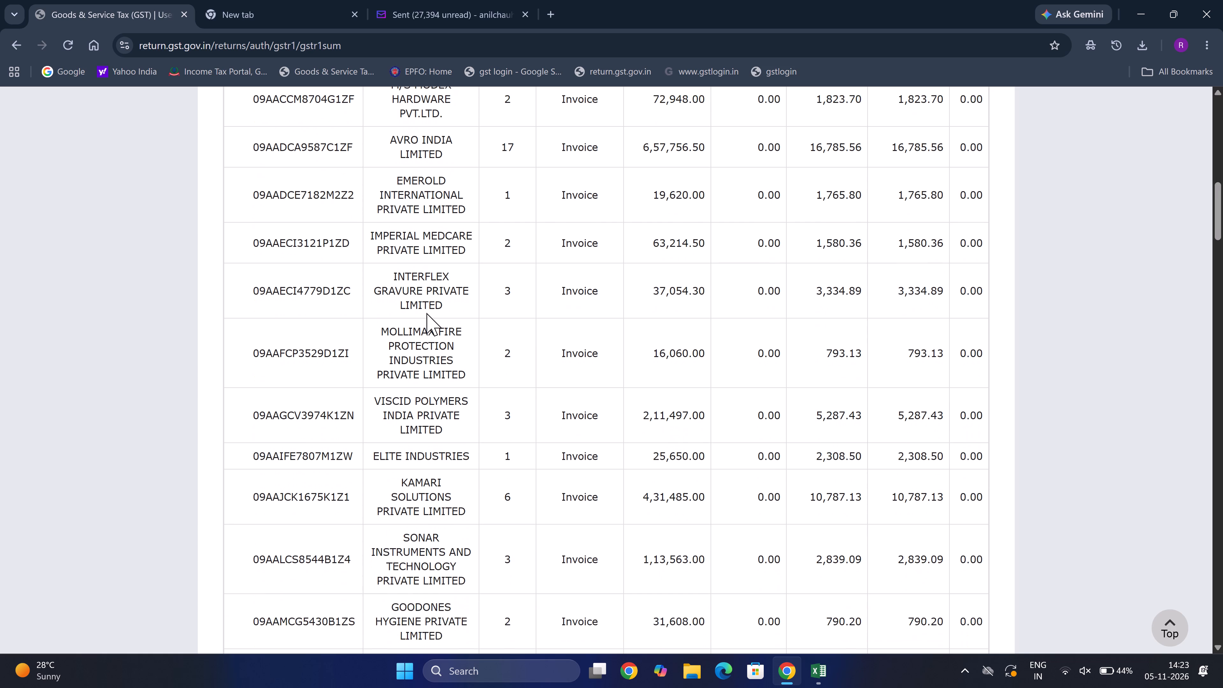
pyautogui.scroll(-2, 426, 313)
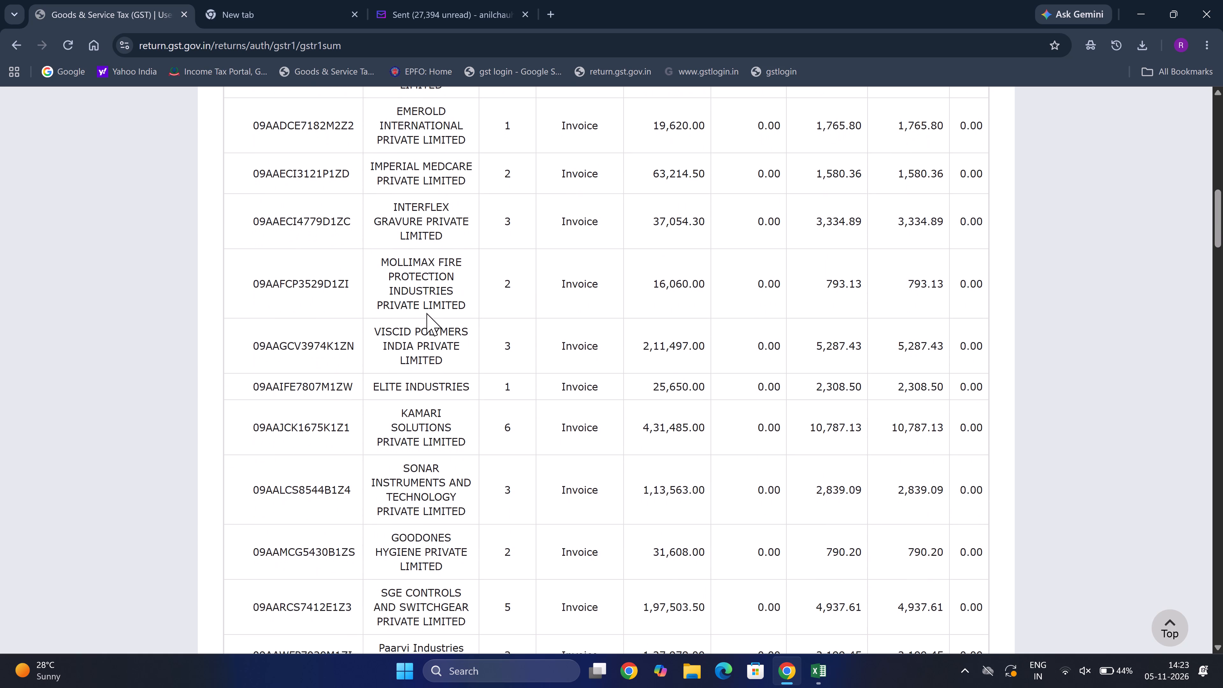
pyautogui.scroll(-1, 426, 313)
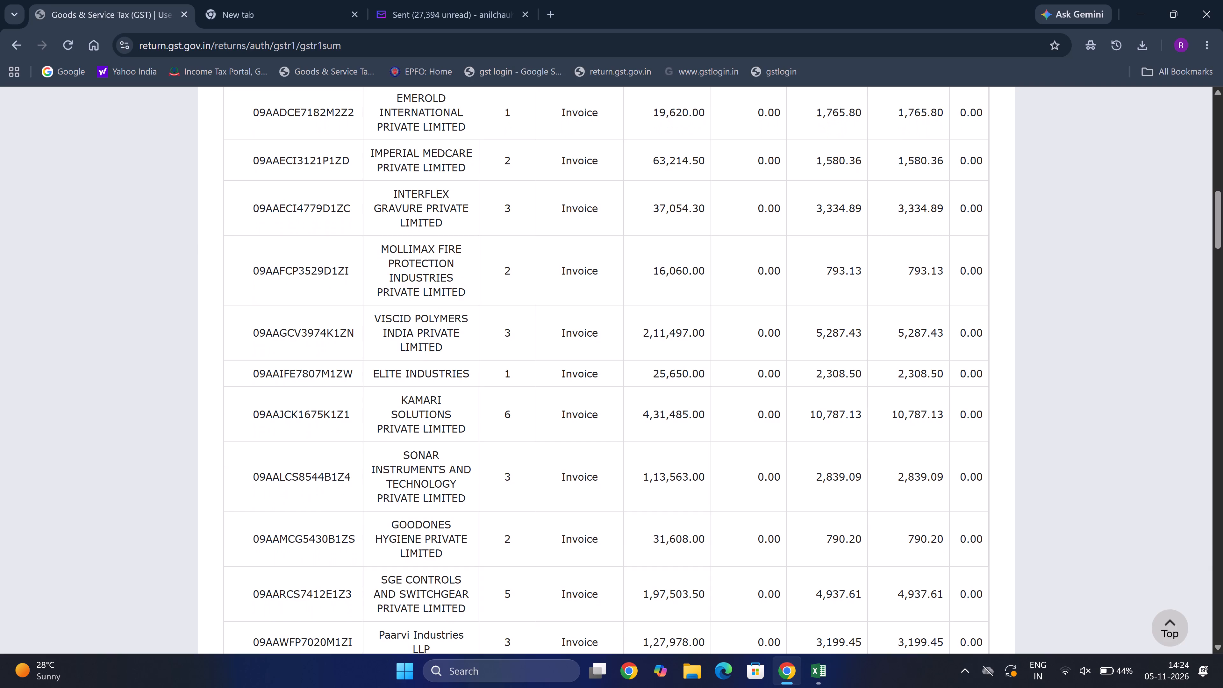
pyautogui.scroll(-5, 426, 313)
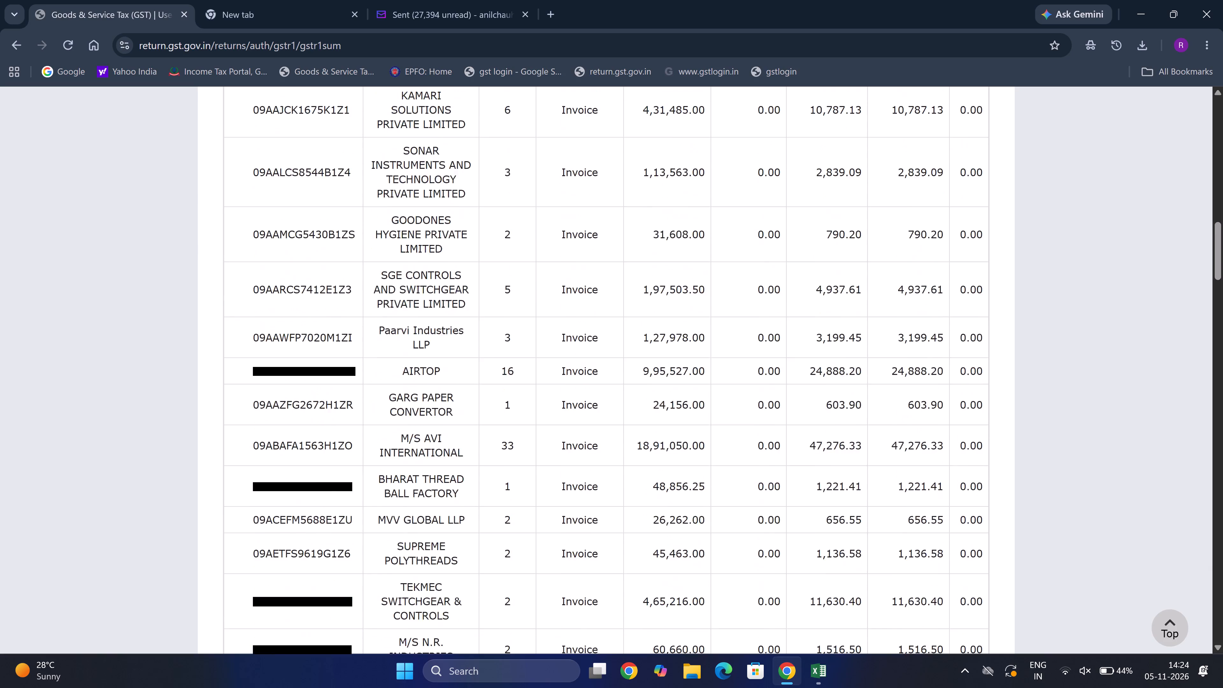
pyautogui.scroll(-1, 426, 313)
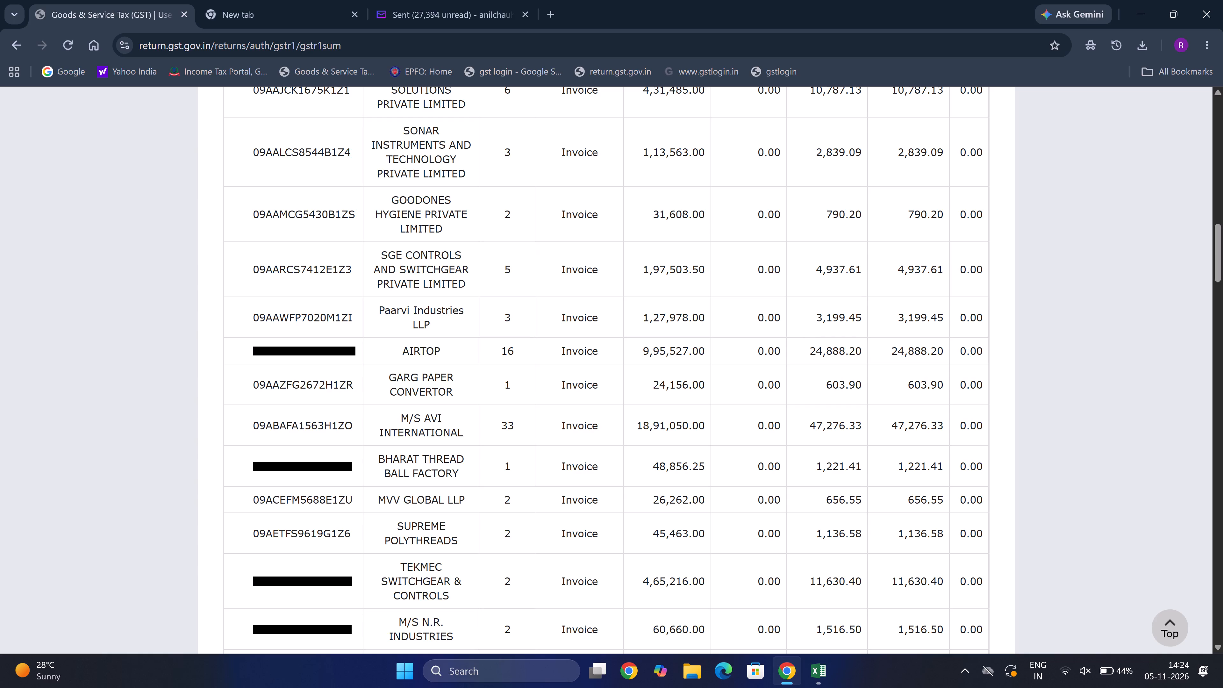
pyautogui.scroll(-6, 426, 313)
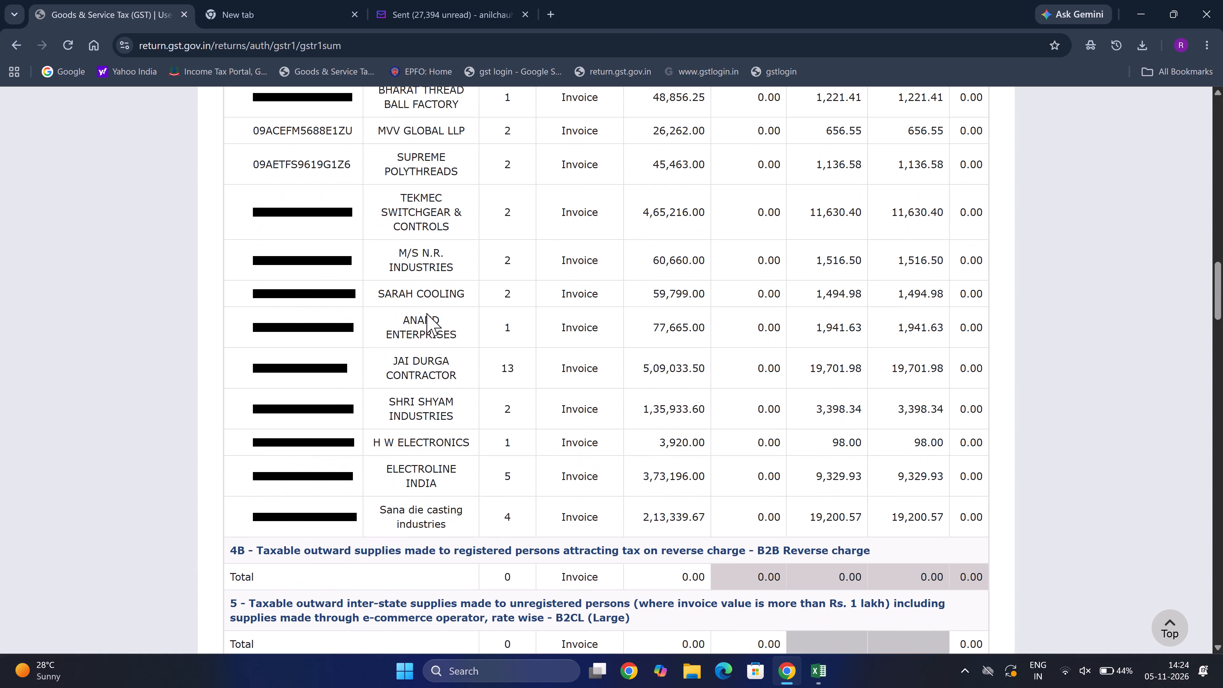
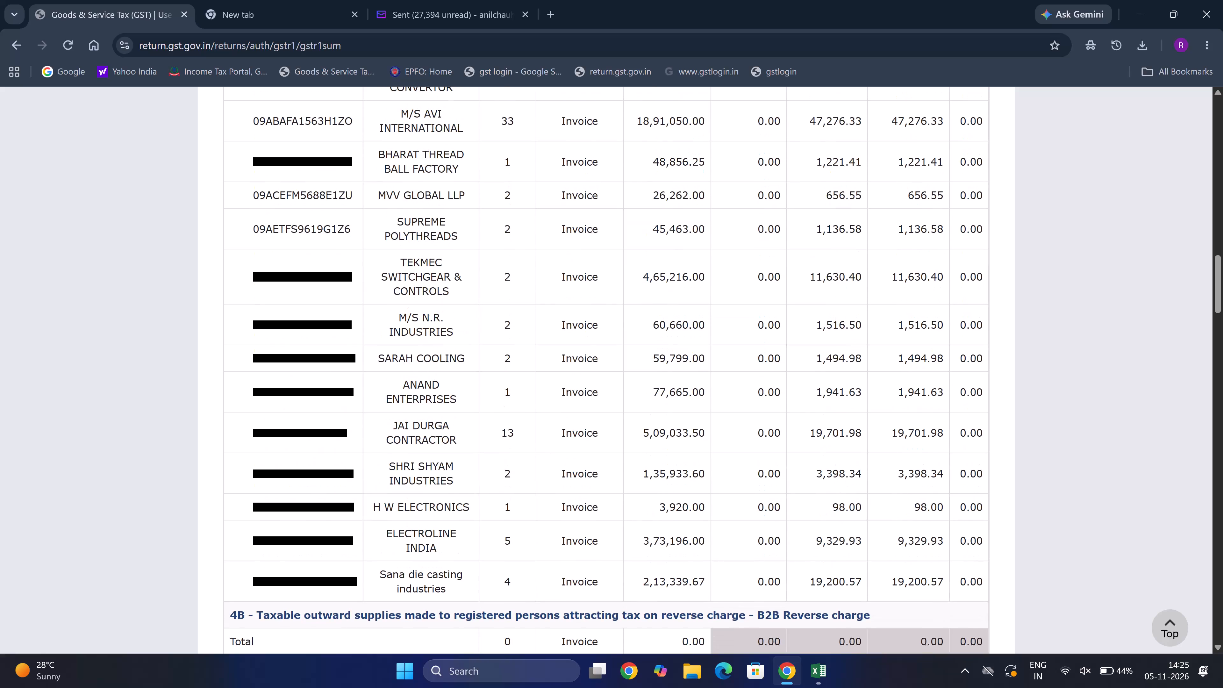
# Recheck the recipient-wise B2B Regular rows in reverse order, from Sana die casting industries back to M/S CALCOM VISION LIMITED.
pyautogui.scroll(1, 426, 313)
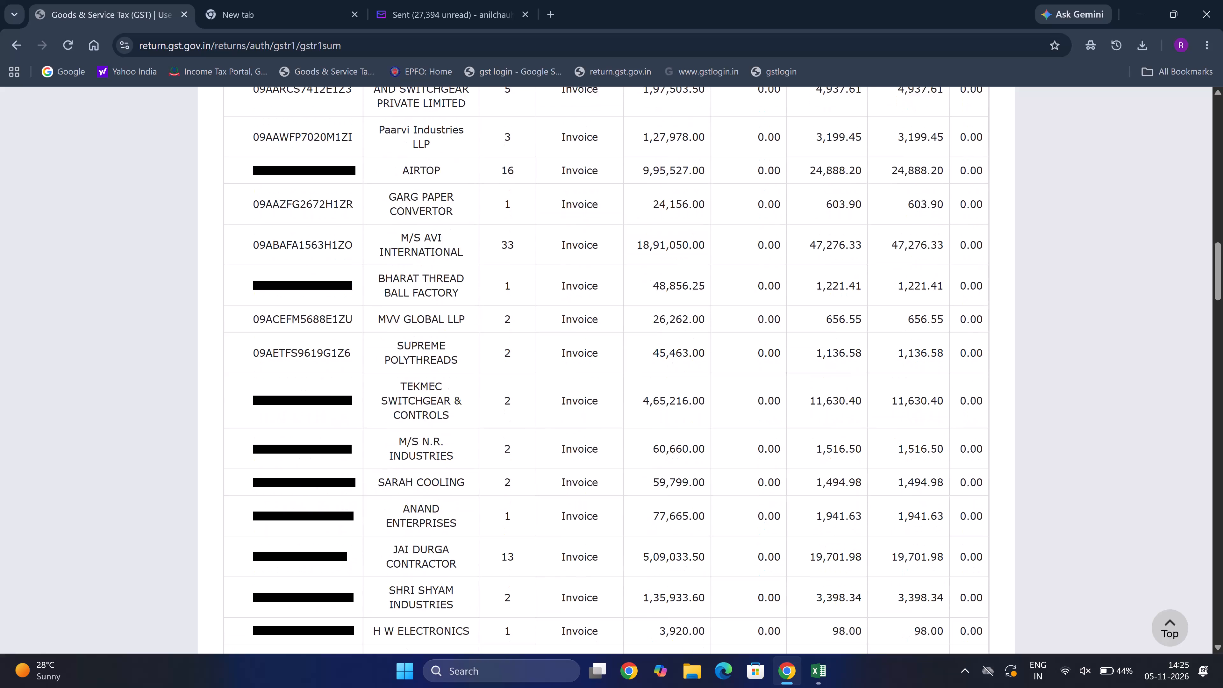
pyautogui.scroll(4, 426, 313)
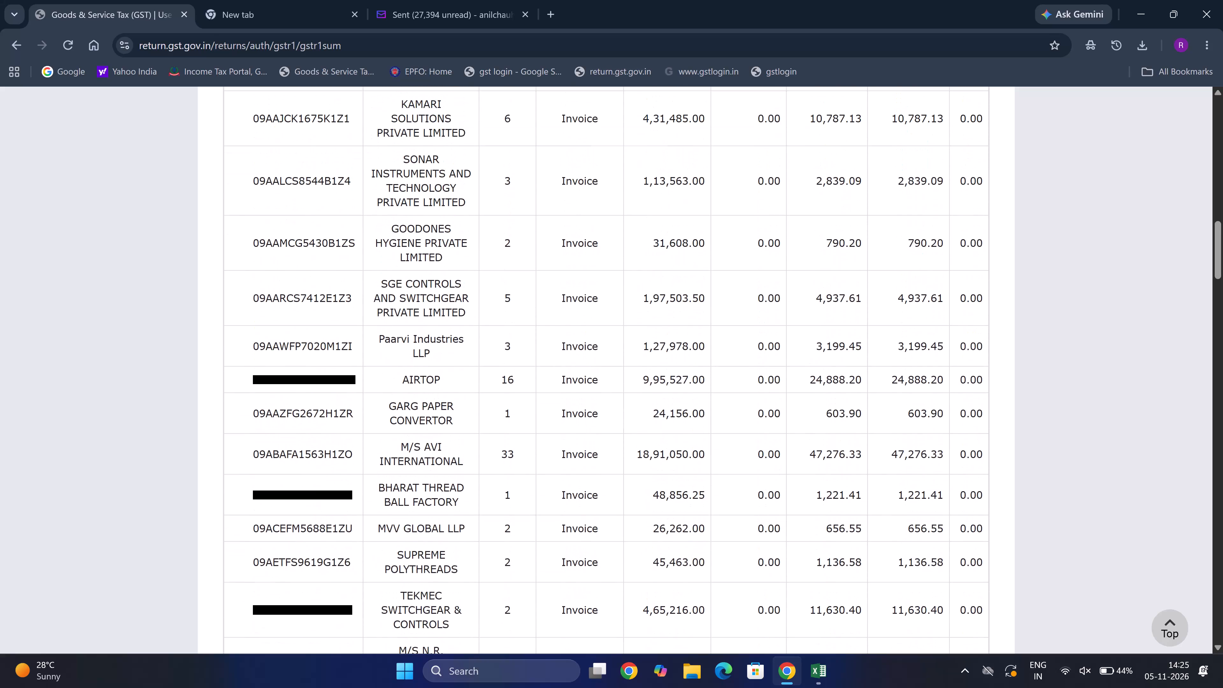
pyautogui.scroll(1, 426, 313)
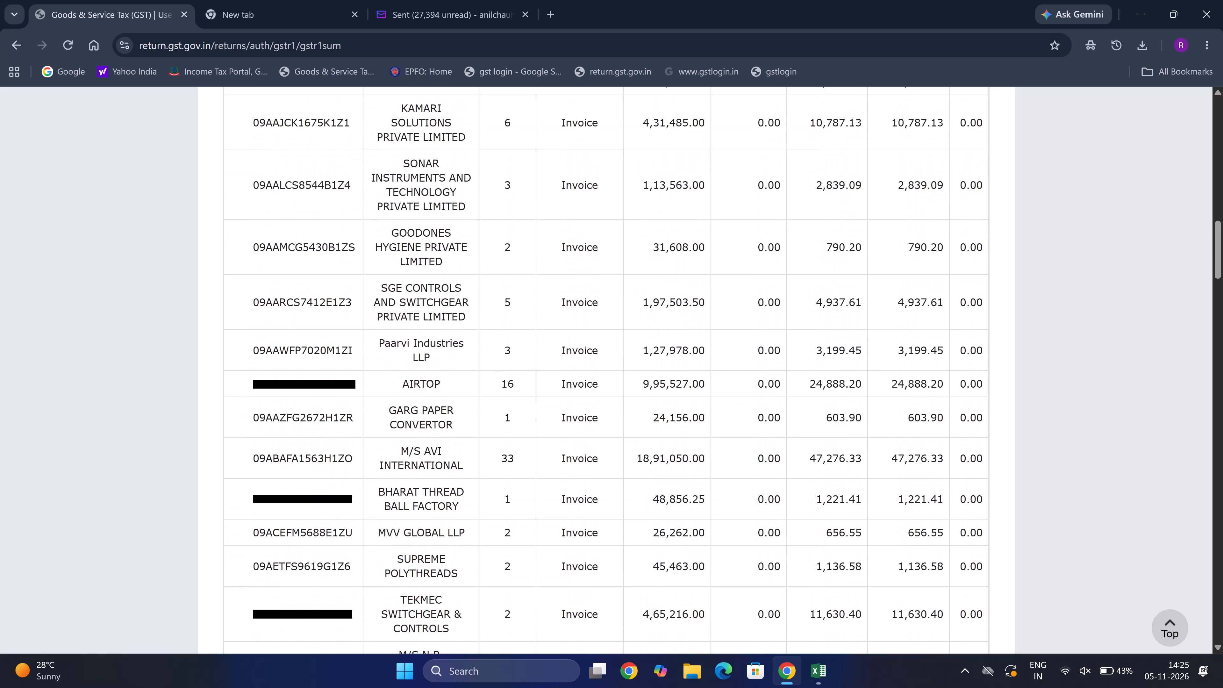
pyautogui.scroll(8, 426, 313)
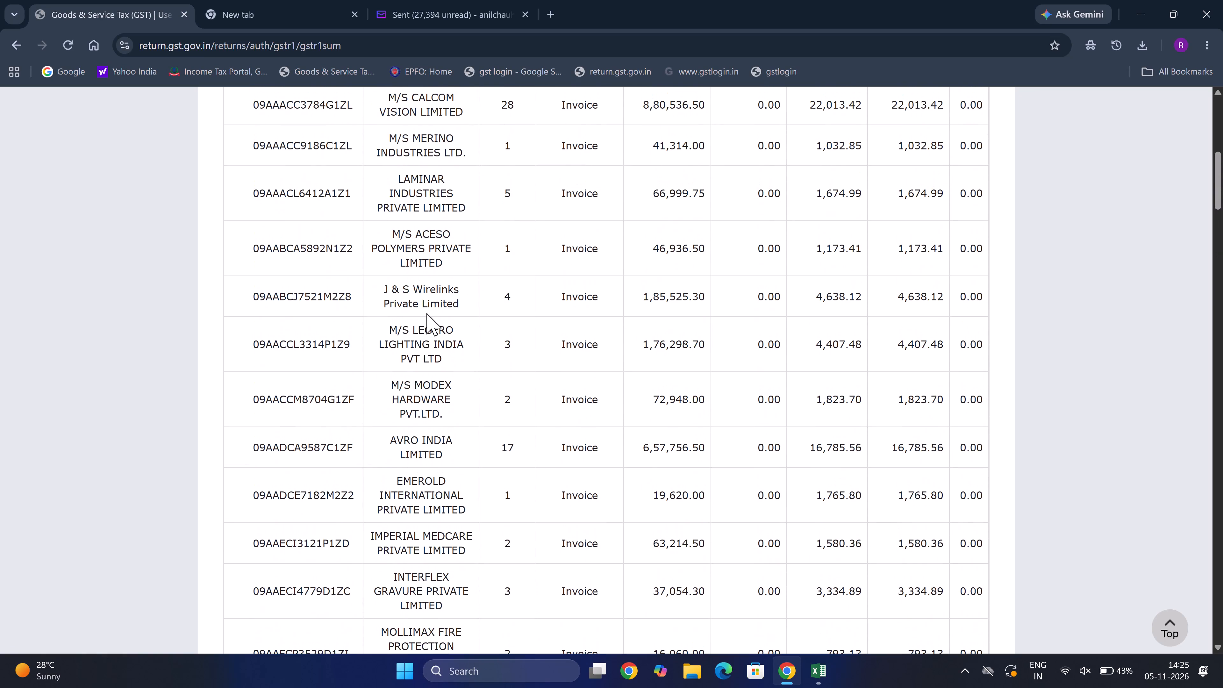
# Leave the consolidated summary, return to the GSTR-1 page and open the 4A, 4B, 6B, 6C - B2B, SEZ, DE Invoices records.
pyautogui.hscroll(8, 426, 313)
pyautogui.scroll(-1, 426, 313)
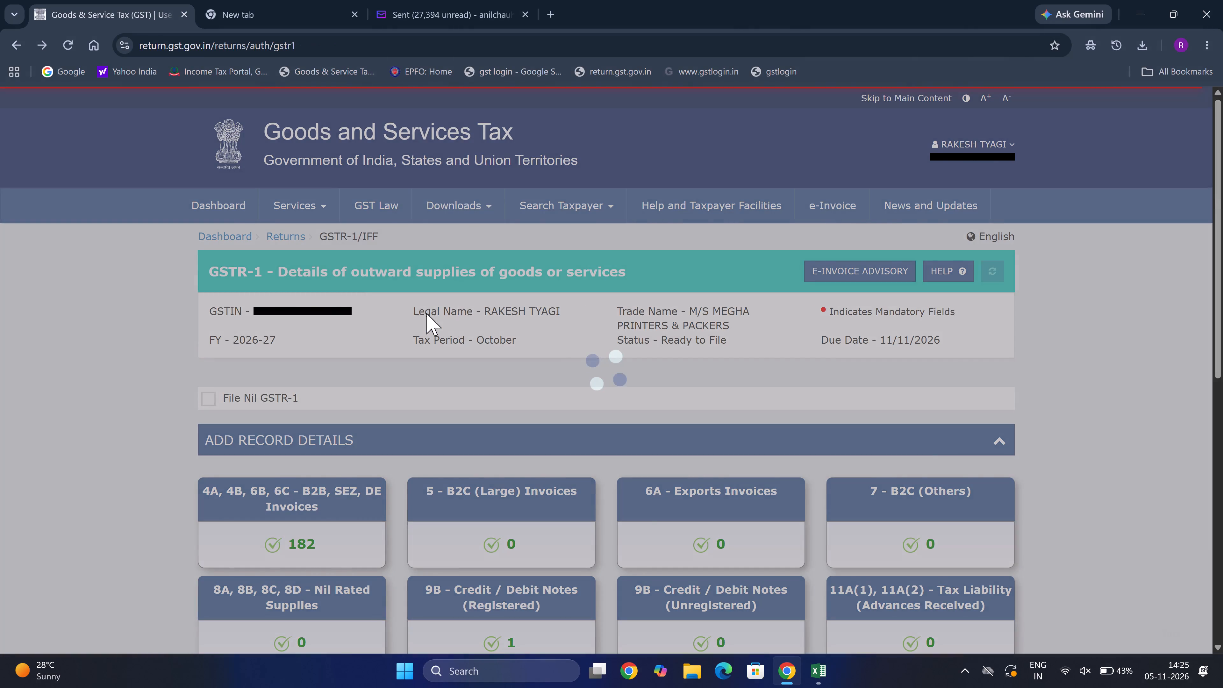
pyautogui.scroll(-1, 426, 313)
pyautogui.click(339, 296)
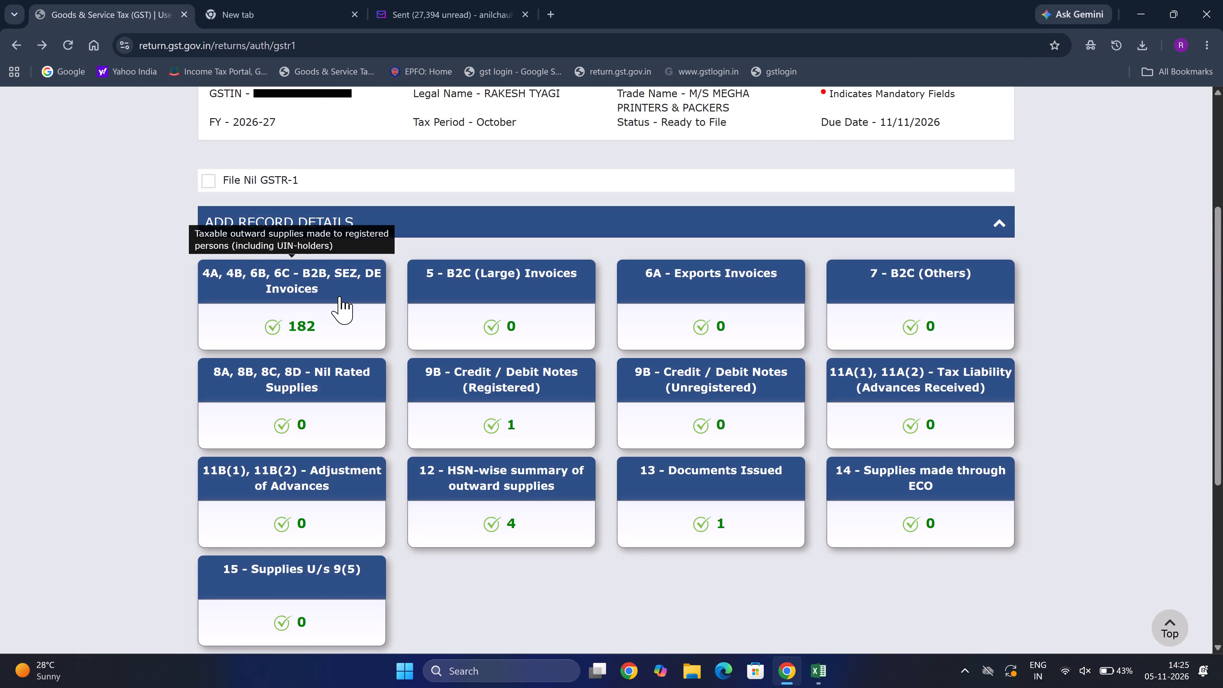
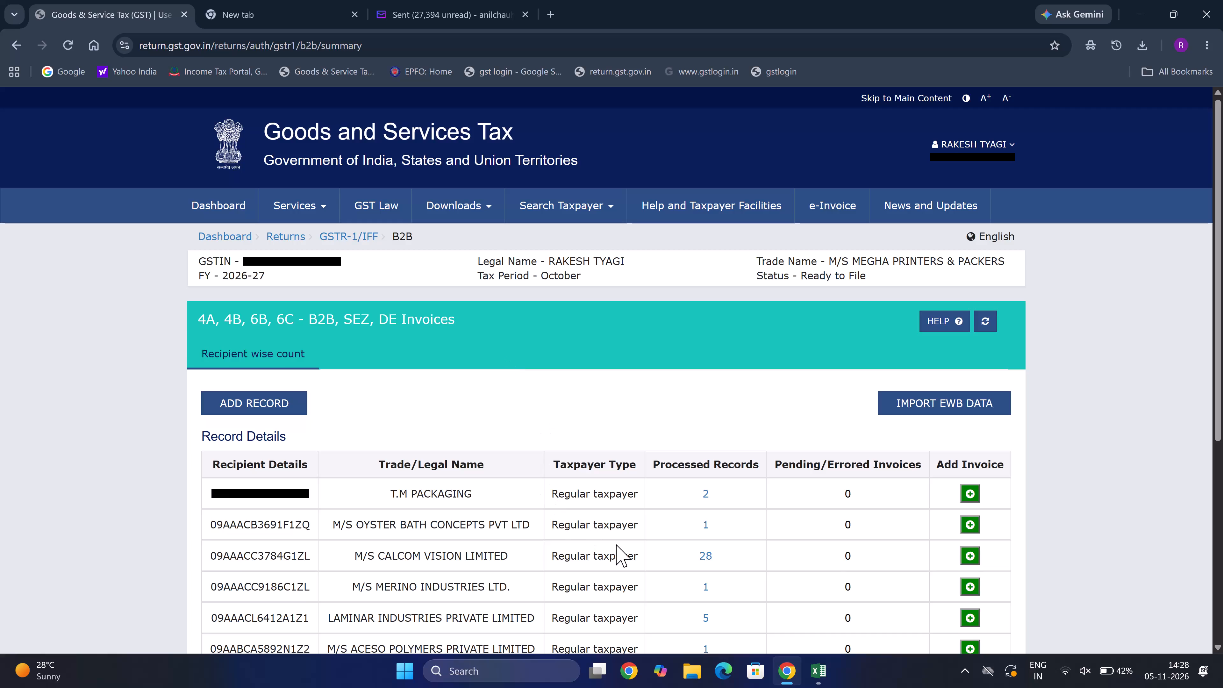
# Open the processed B2B invoices of AVRO INDIA LIMITED and look through the document-wise list up to its second page.
pyautogui.scroll(-4, 616, 544)
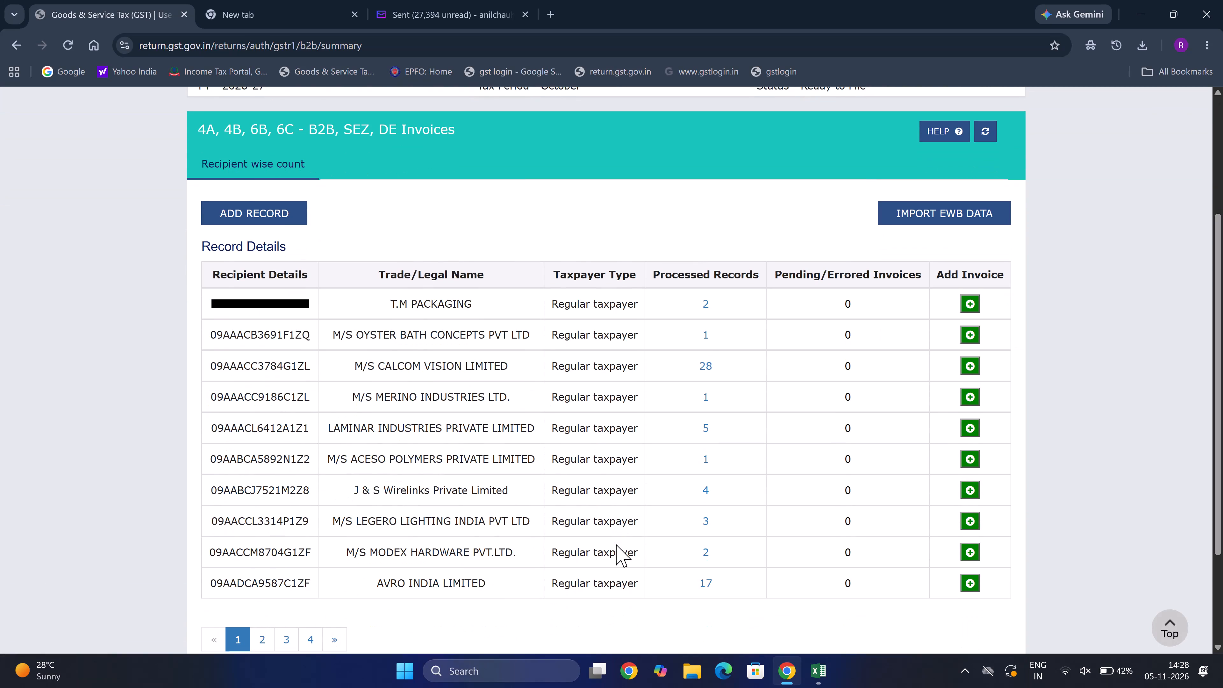
pyautogui.click(703, 578)
pyautogui.scroll(-2, 501, 484)
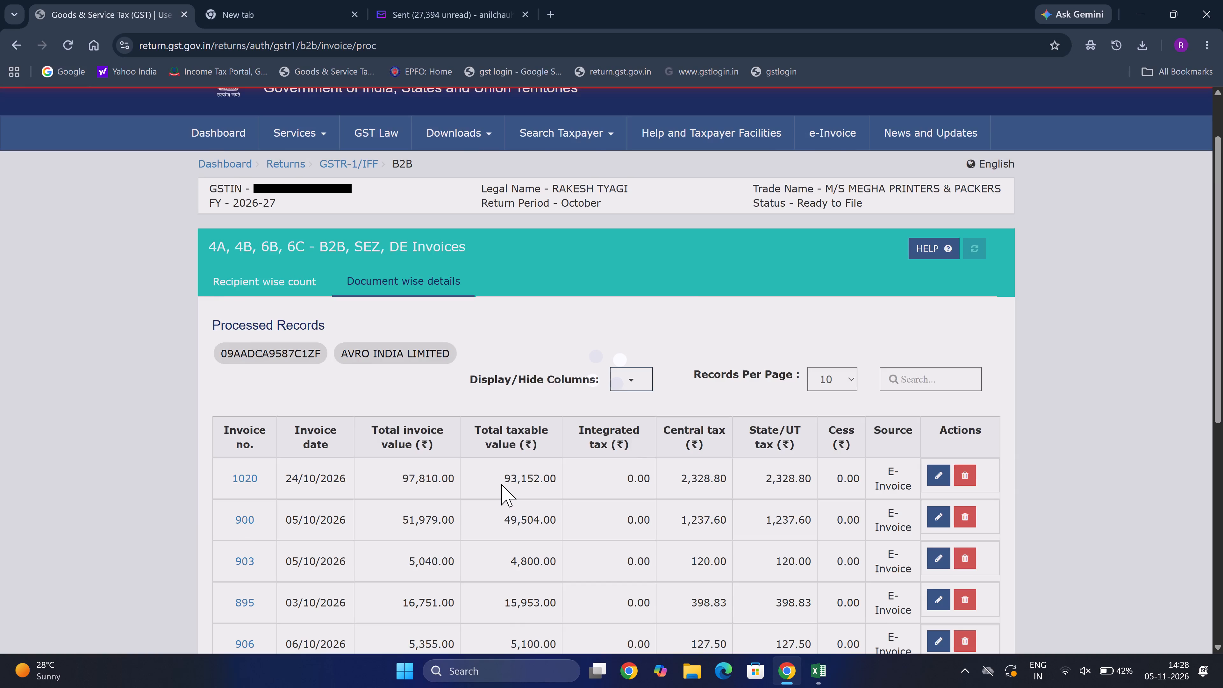
pyautogui.scroll(-3, 501, 484)
pyautogui.click(267, 516)
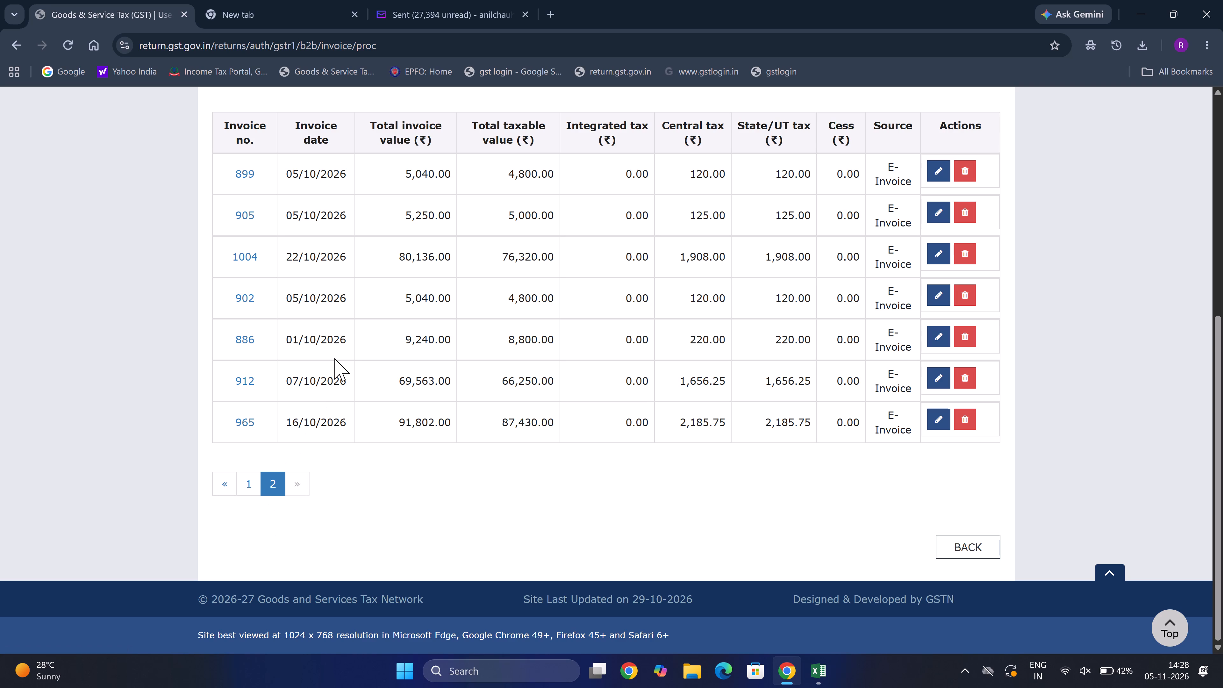
# Open invoice 902 dated 05/10/2026 and view its details.
pyautogui.click(246, 301)
pyautogui.scroll(-1, 575, 506)
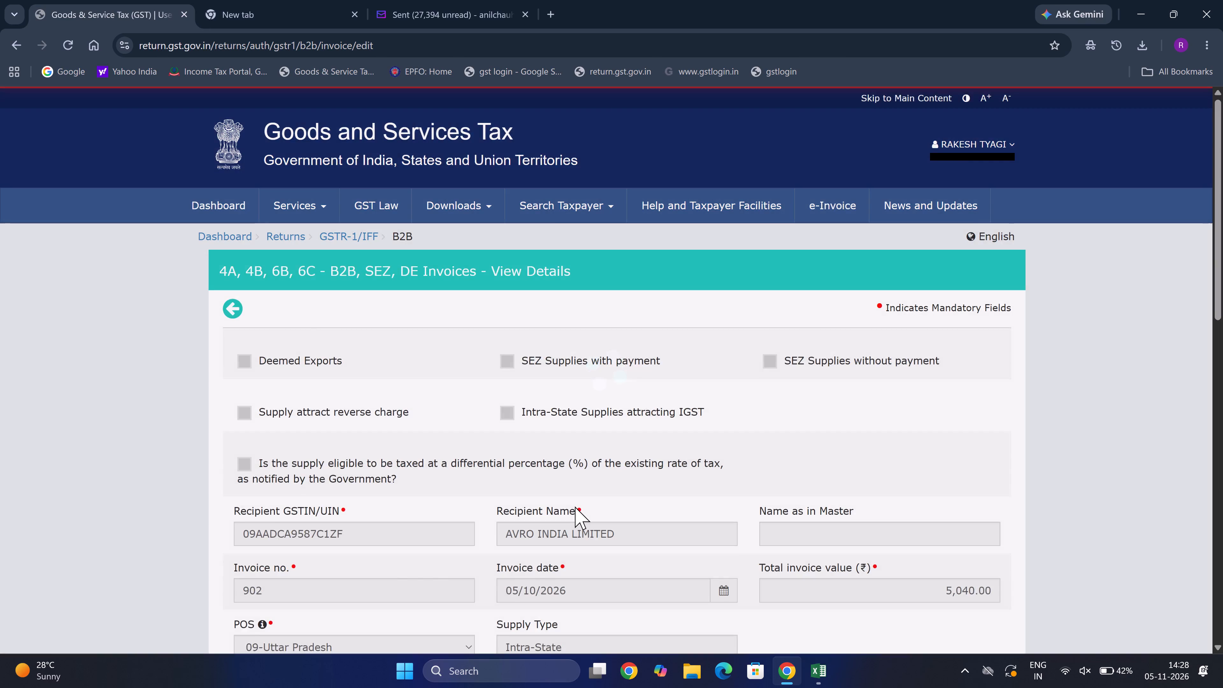
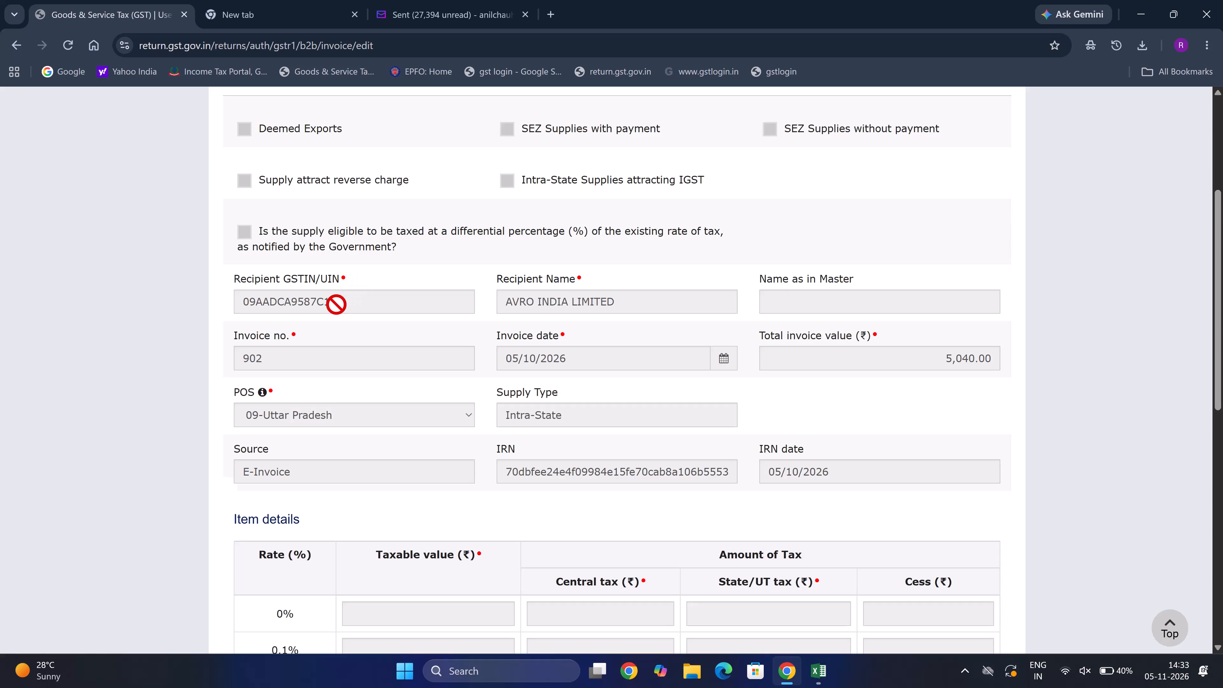
# Copy the recipient GSTIN of AVRO INDIA LIMITED from invoice 902 and check the invoice's rate-wise item details.
pyautogui.doubleClick(336, 304)
pyautogui.hotkey('ctrl', 'c')
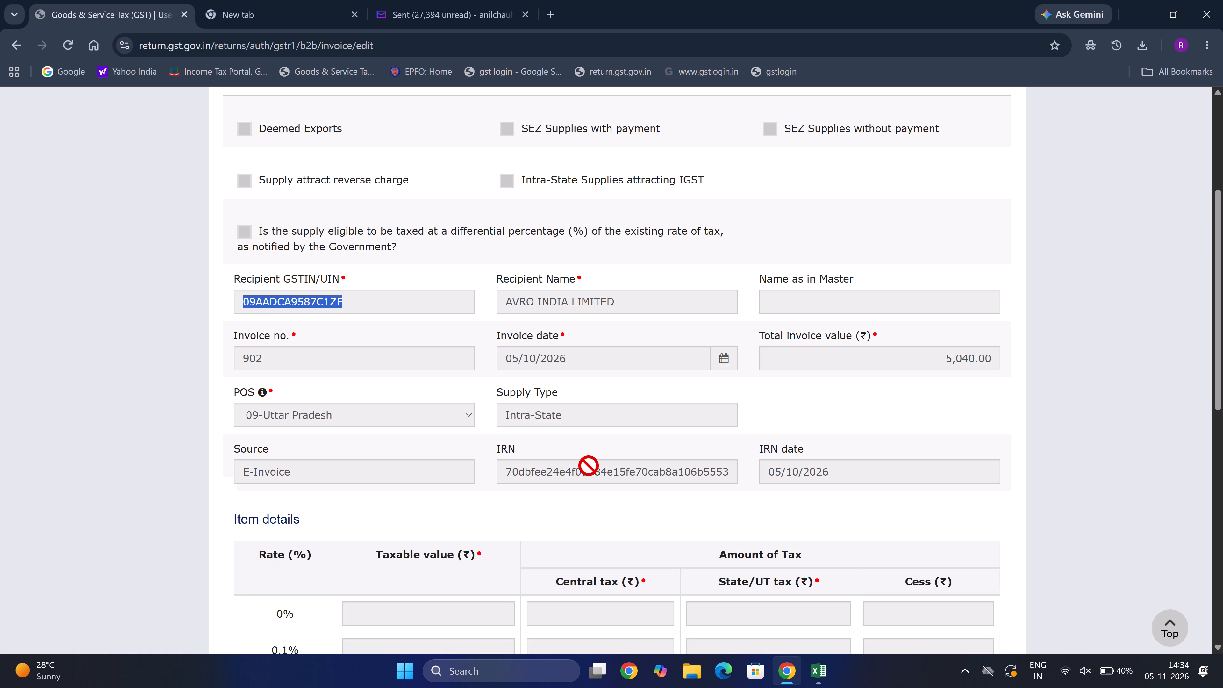
pyautogui.scroll(-1, 588, 465)
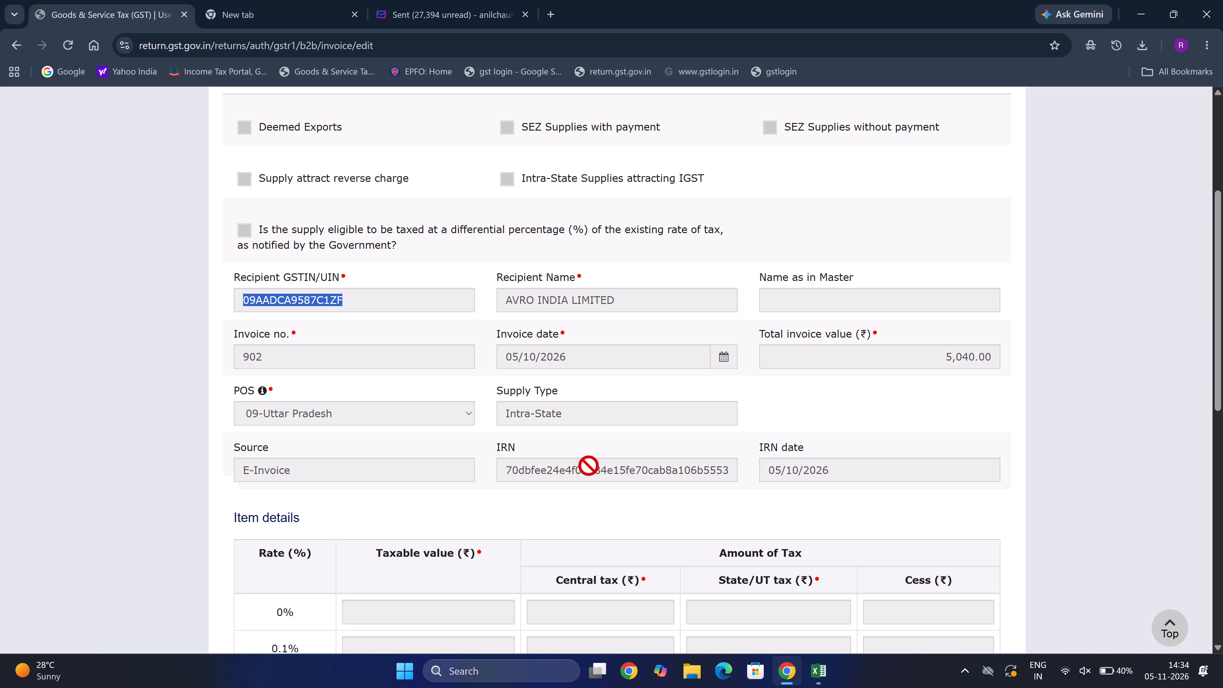
pyautogui.scroll(-6, 588, 465)
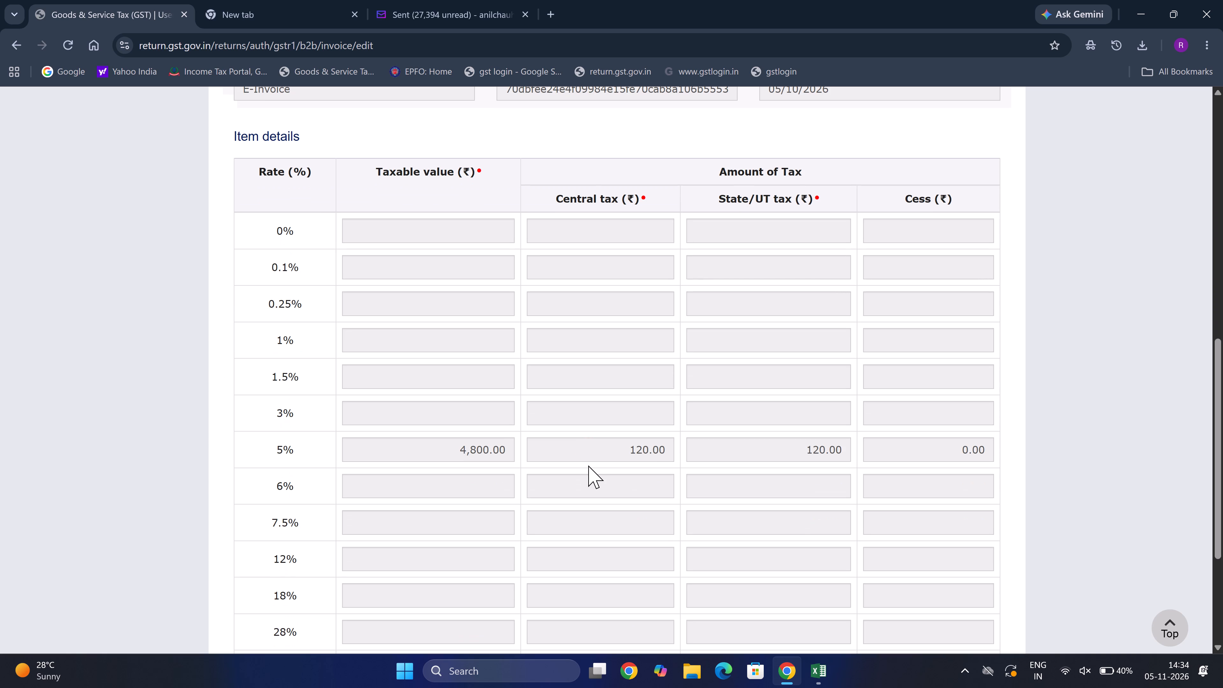
pyautogui.scroll(6, 588, 465)
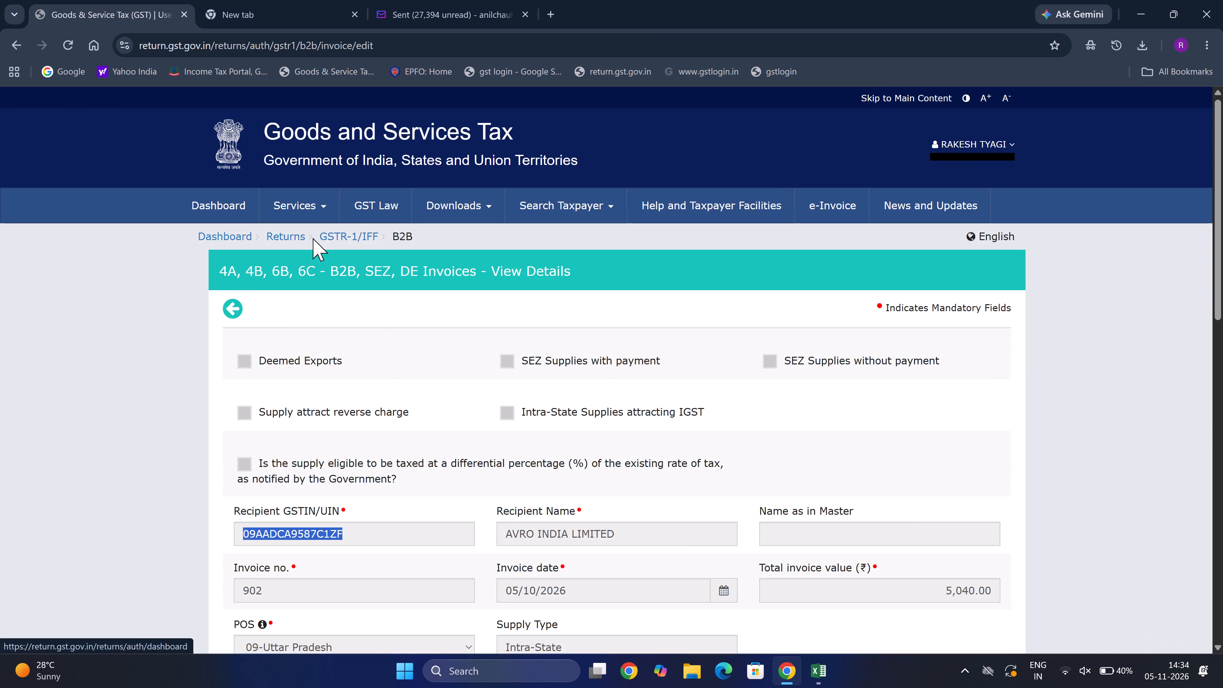
# Return to the GSTR-1 overview and start a new record in 9B - Credit / Debit Notes (Registered).
pyautogui.click(336, 236)
pyautogui.scroll(-2, 645, 363)
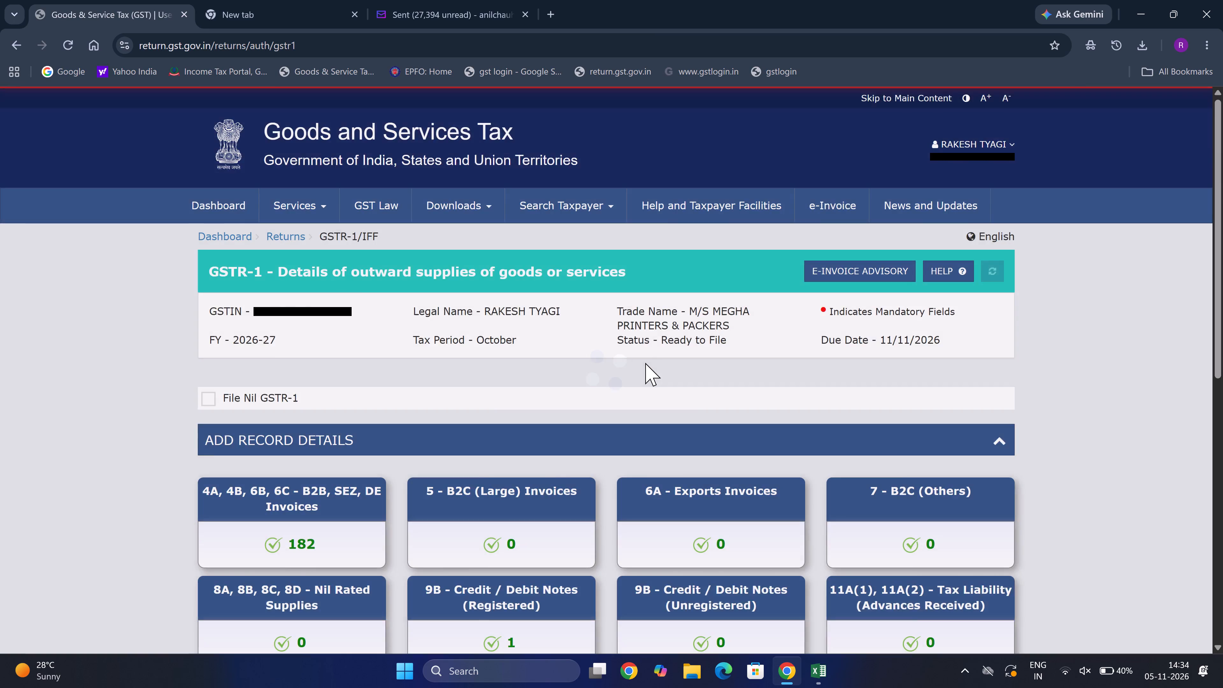
pyautogui.scroll(-4, 645, 363)
pyautogui.click(561, 333)
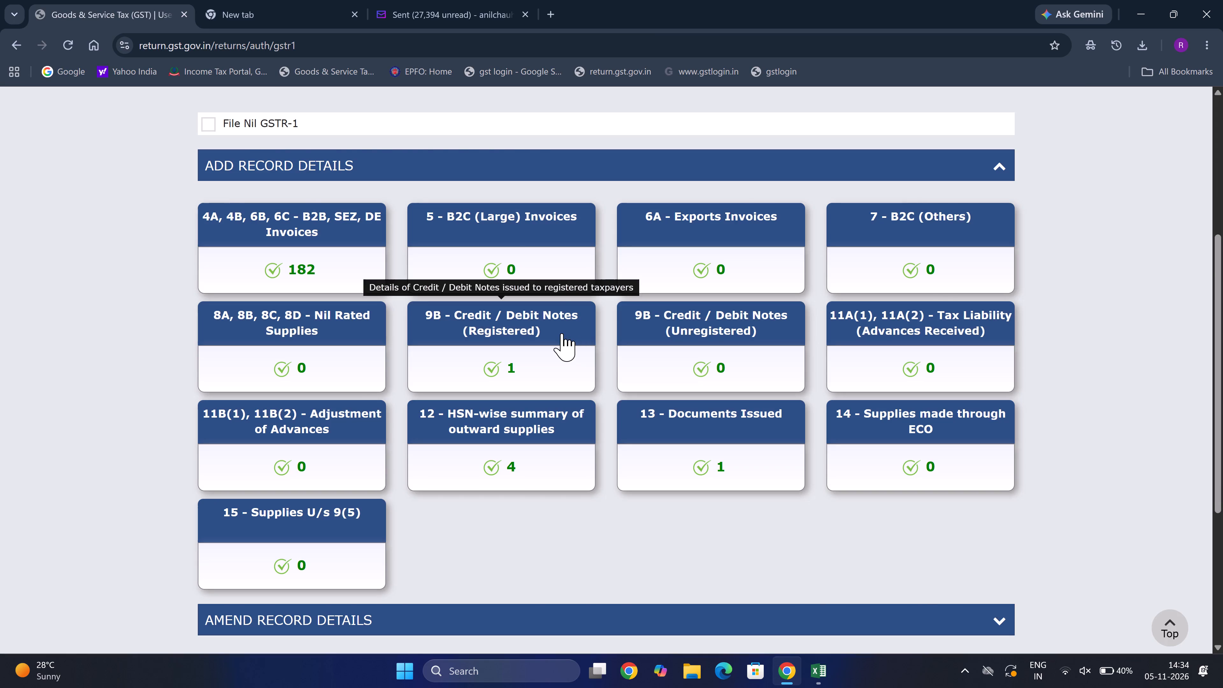
pyautogui.scroll(-3, 561, 333)
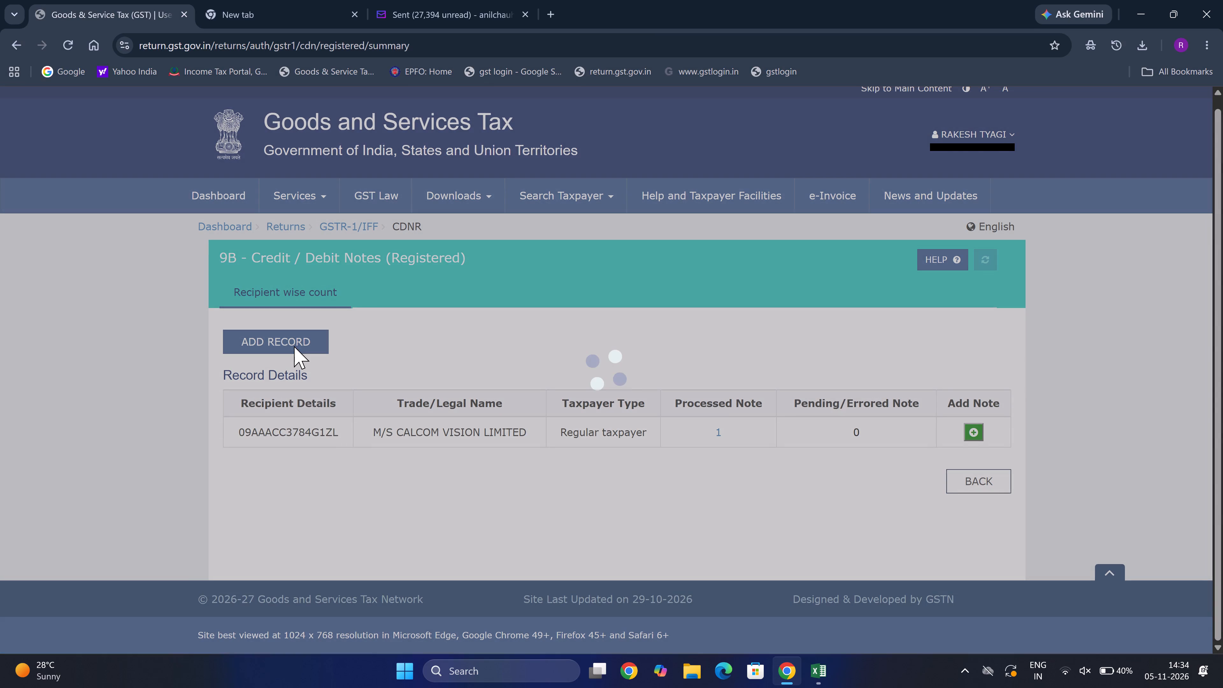
pyautogui.click(294, 346)
pyautogui.click(294, 346)
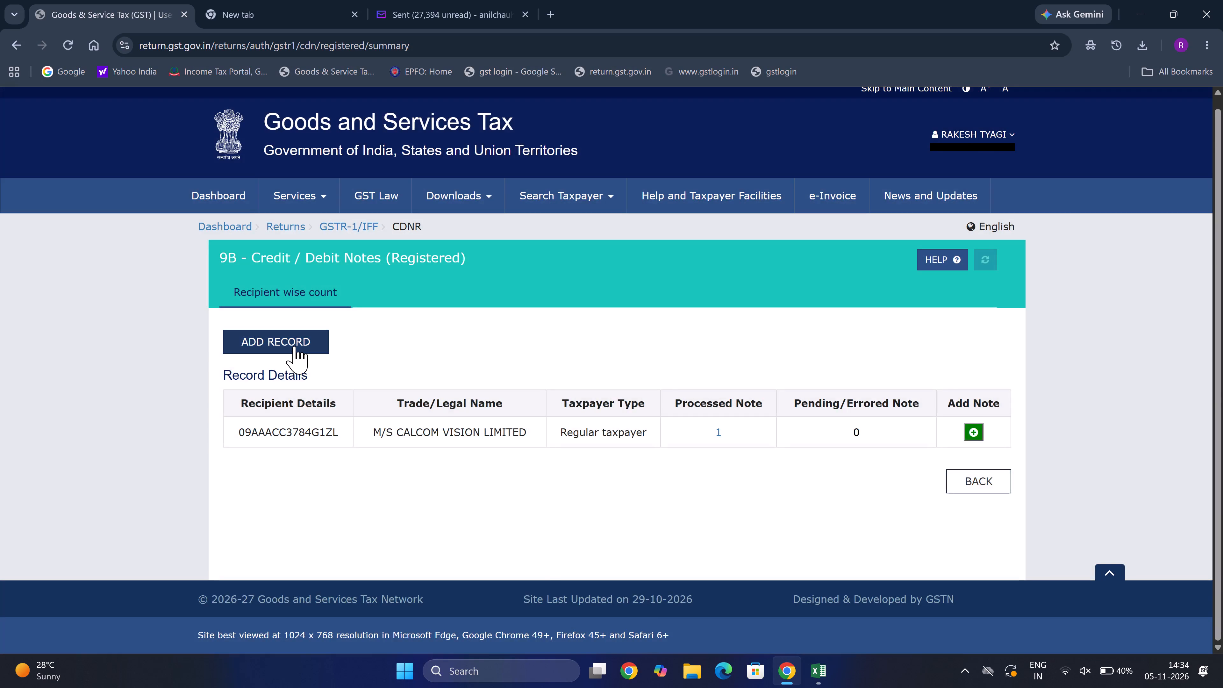
pyautogui.click(294, 346)
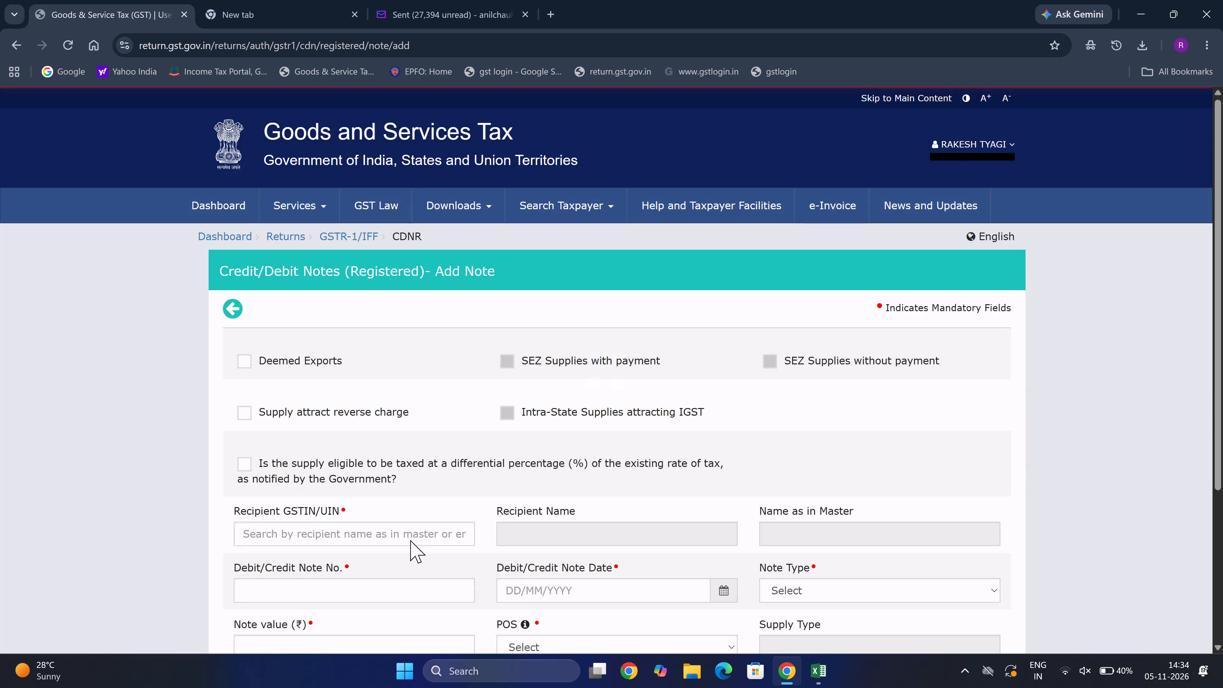
# Enter the copied GSTIN of AVRO INDIA LIMITED as the recipient of the new credit/debit note.
pyautogui.click(410, 541)
pyautogui.click(408, 536)
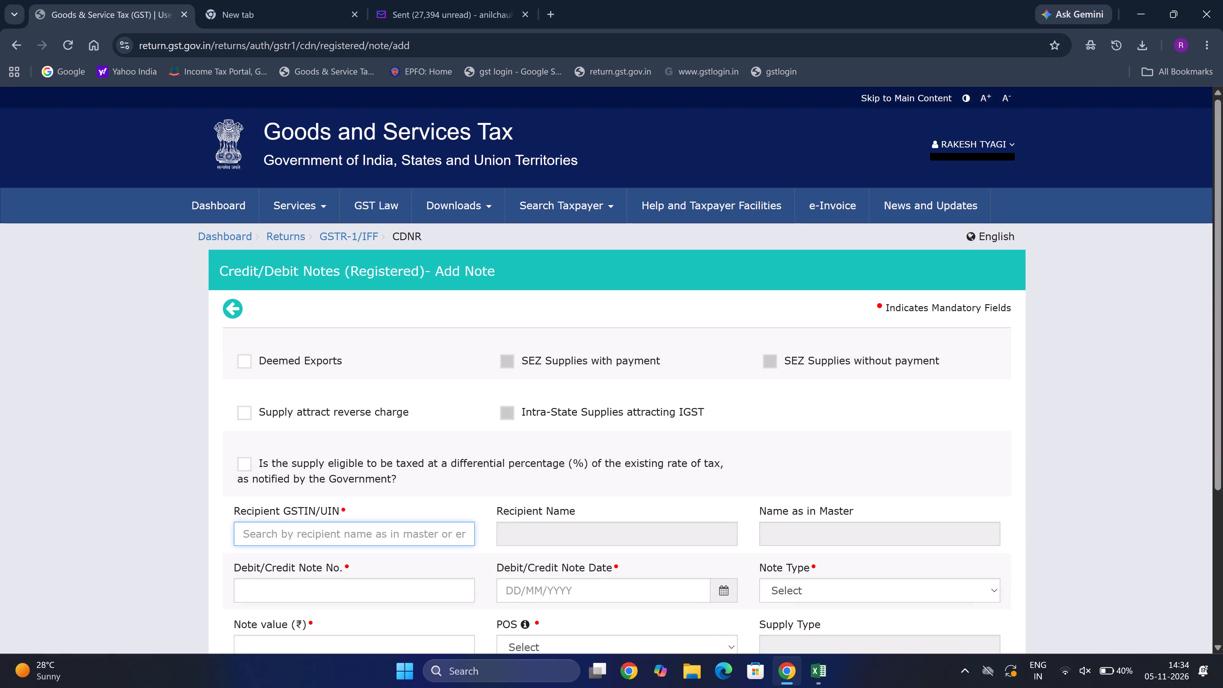
pyautogui.hotkey('ctrl', 'v')
# Open the Debit/Credit Note No. of the new note for entry.
pyautogui.scroll(-1, 408, 536)
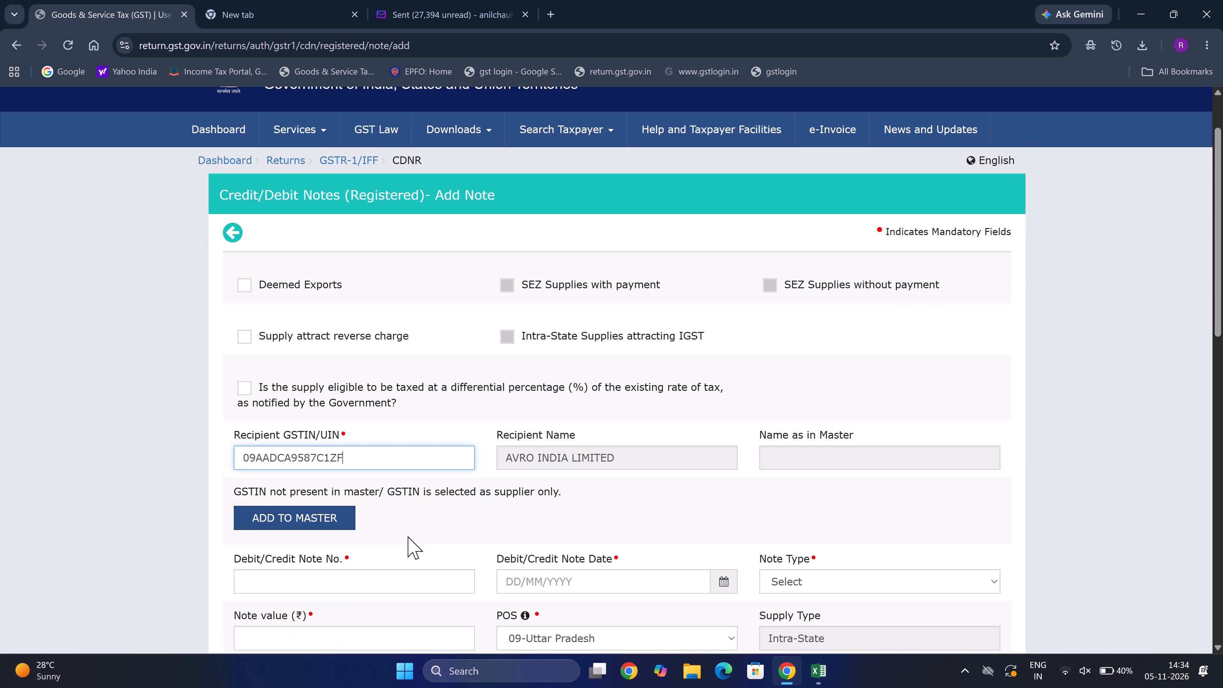
pyautogui.scroll(-1, 408, 536)
pyautogui.click(408, 536)
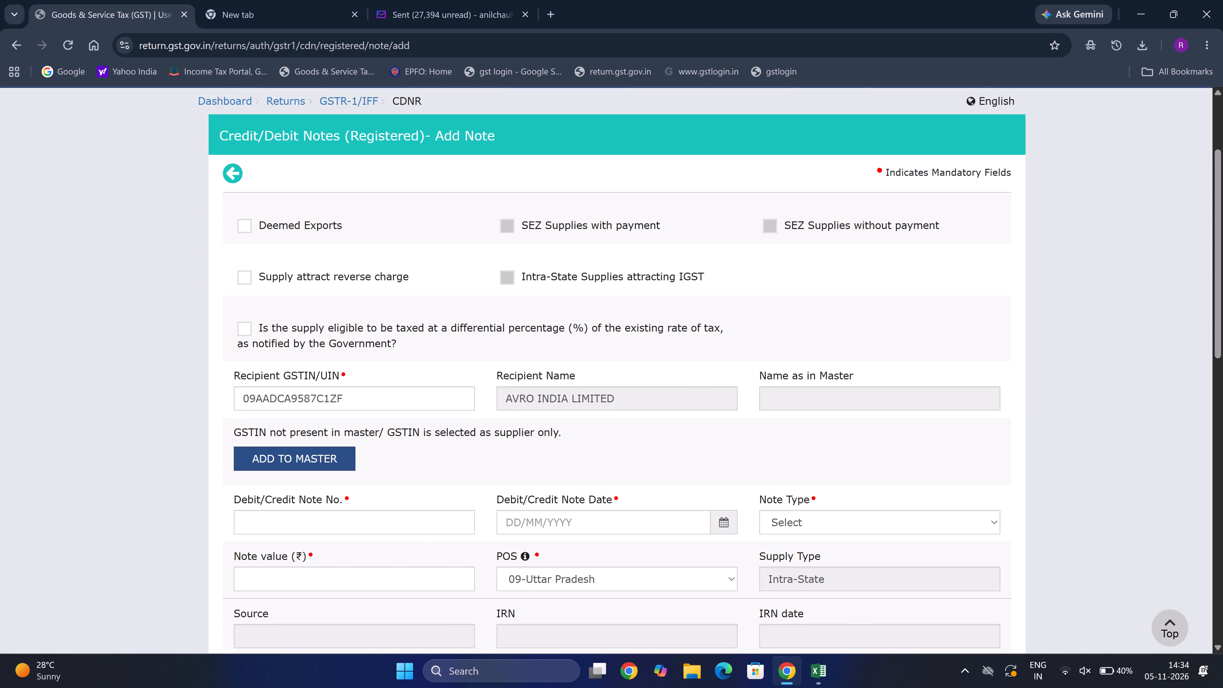
pyautogui.click(401, 526)
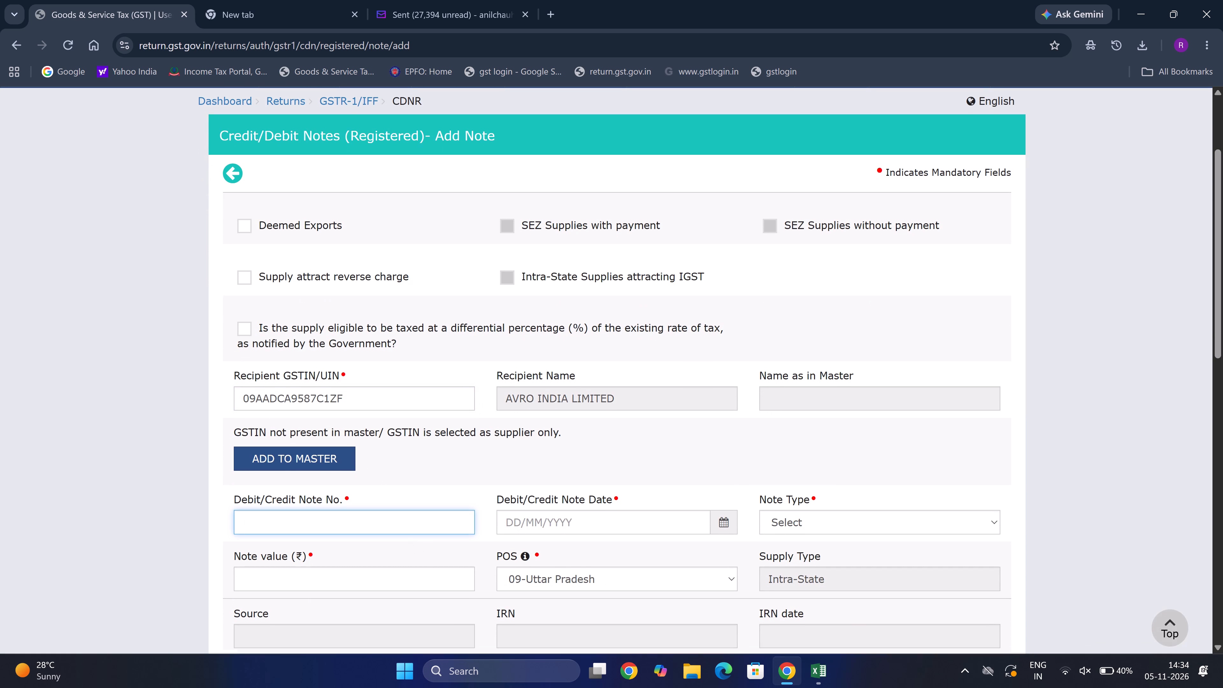
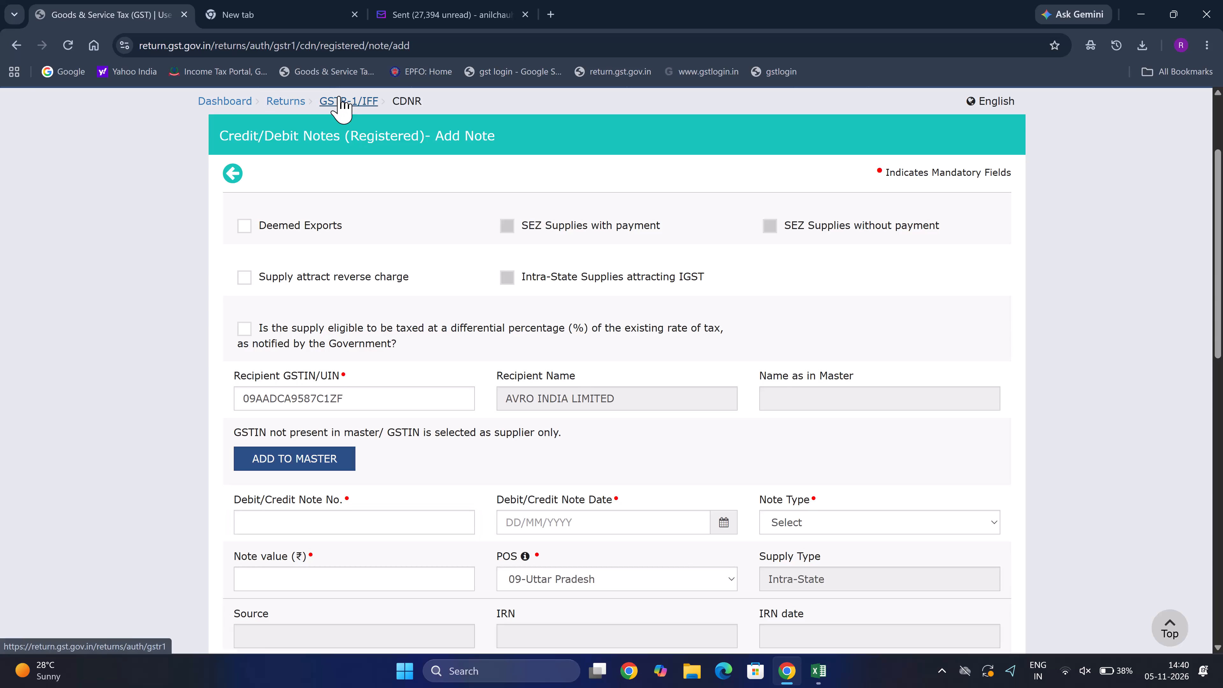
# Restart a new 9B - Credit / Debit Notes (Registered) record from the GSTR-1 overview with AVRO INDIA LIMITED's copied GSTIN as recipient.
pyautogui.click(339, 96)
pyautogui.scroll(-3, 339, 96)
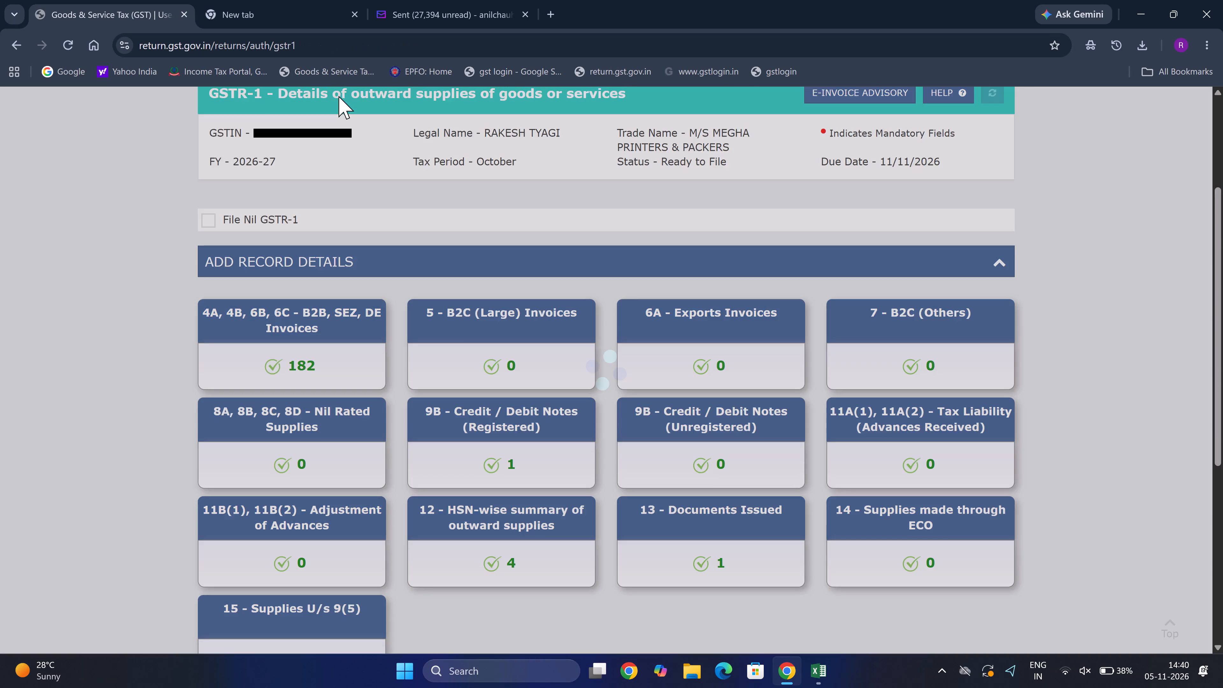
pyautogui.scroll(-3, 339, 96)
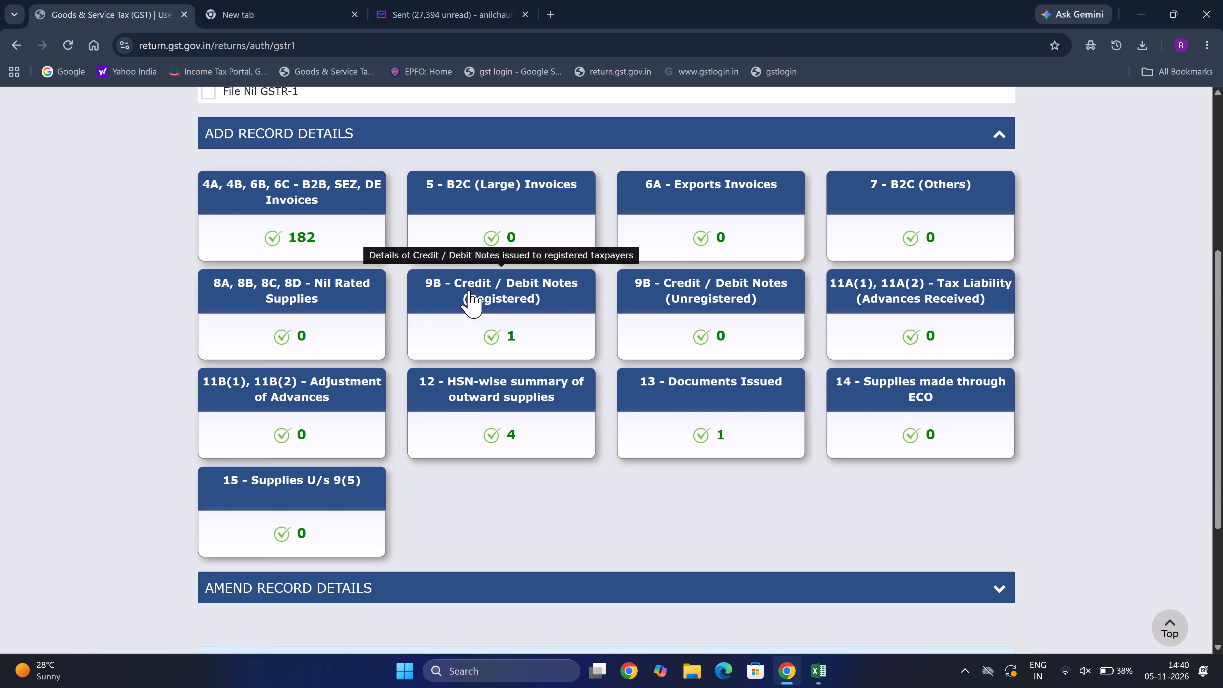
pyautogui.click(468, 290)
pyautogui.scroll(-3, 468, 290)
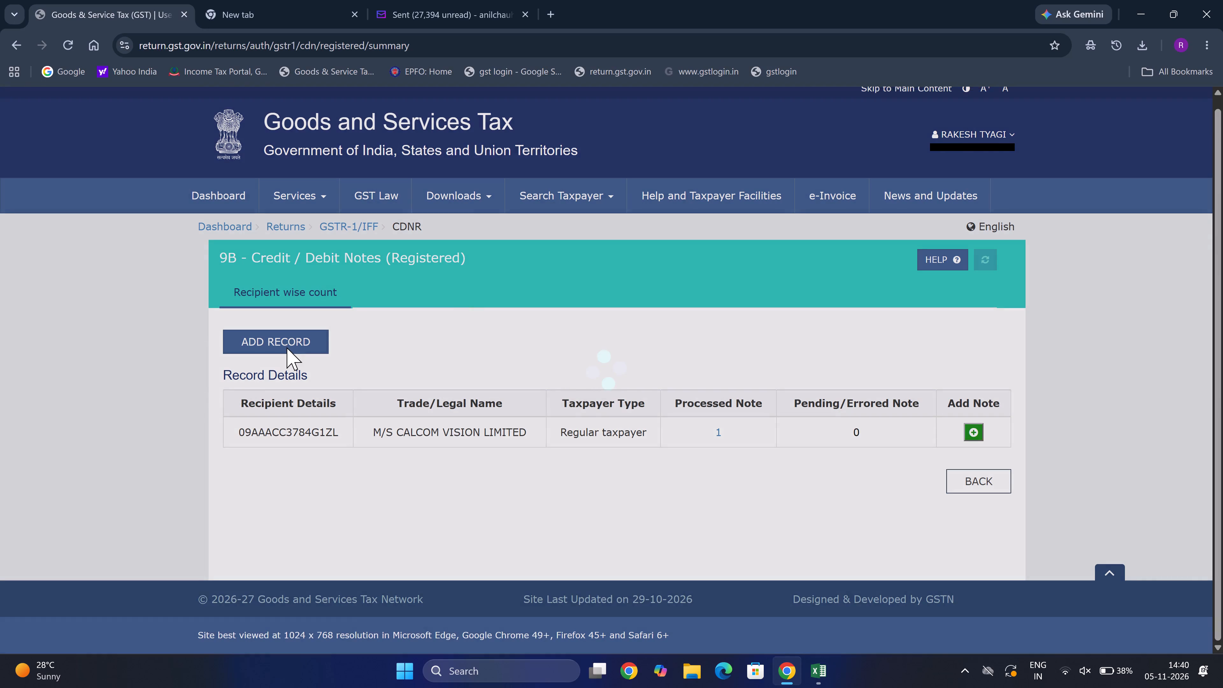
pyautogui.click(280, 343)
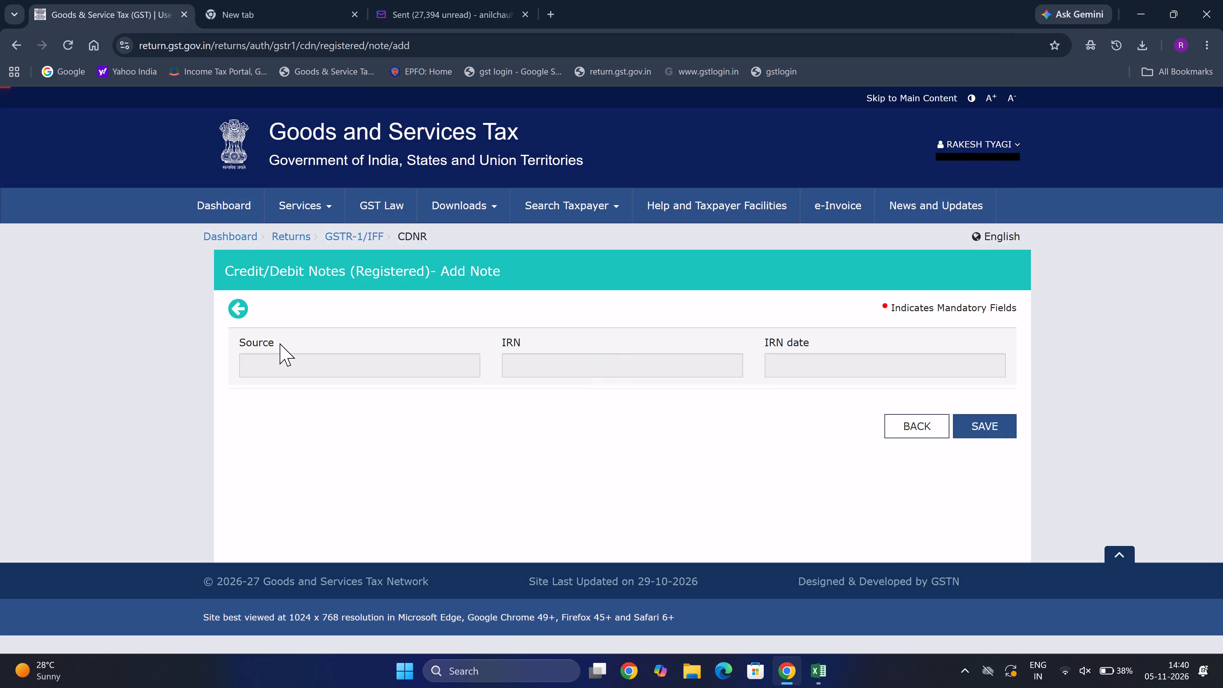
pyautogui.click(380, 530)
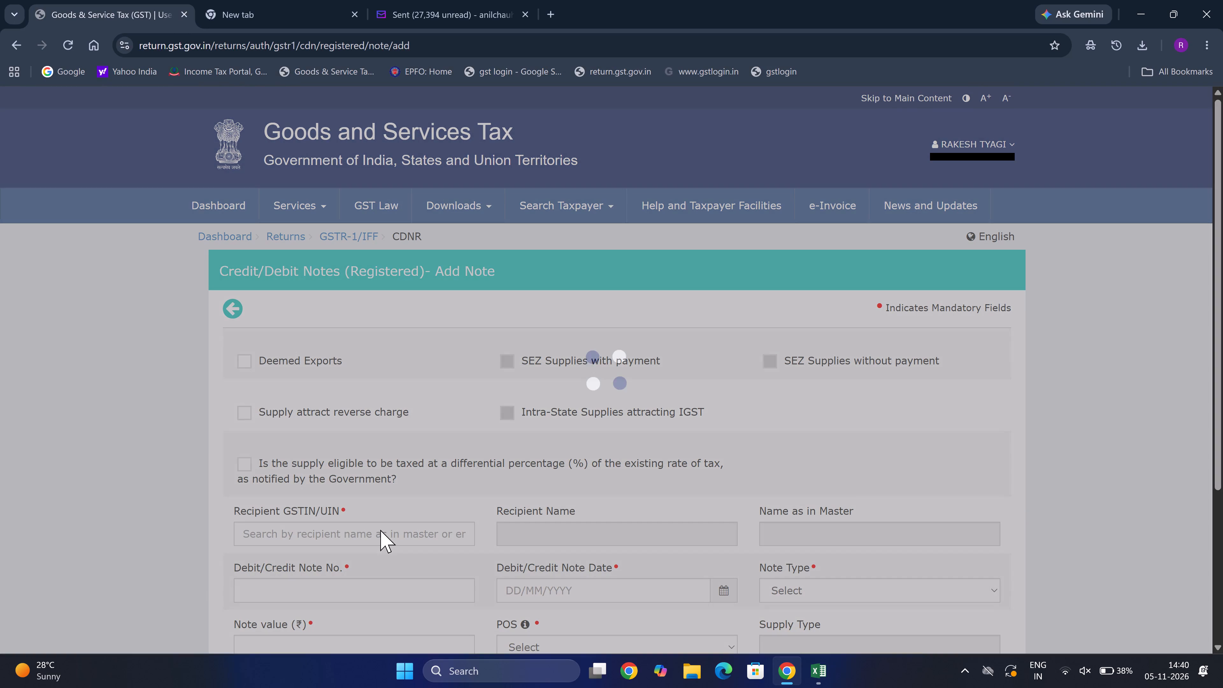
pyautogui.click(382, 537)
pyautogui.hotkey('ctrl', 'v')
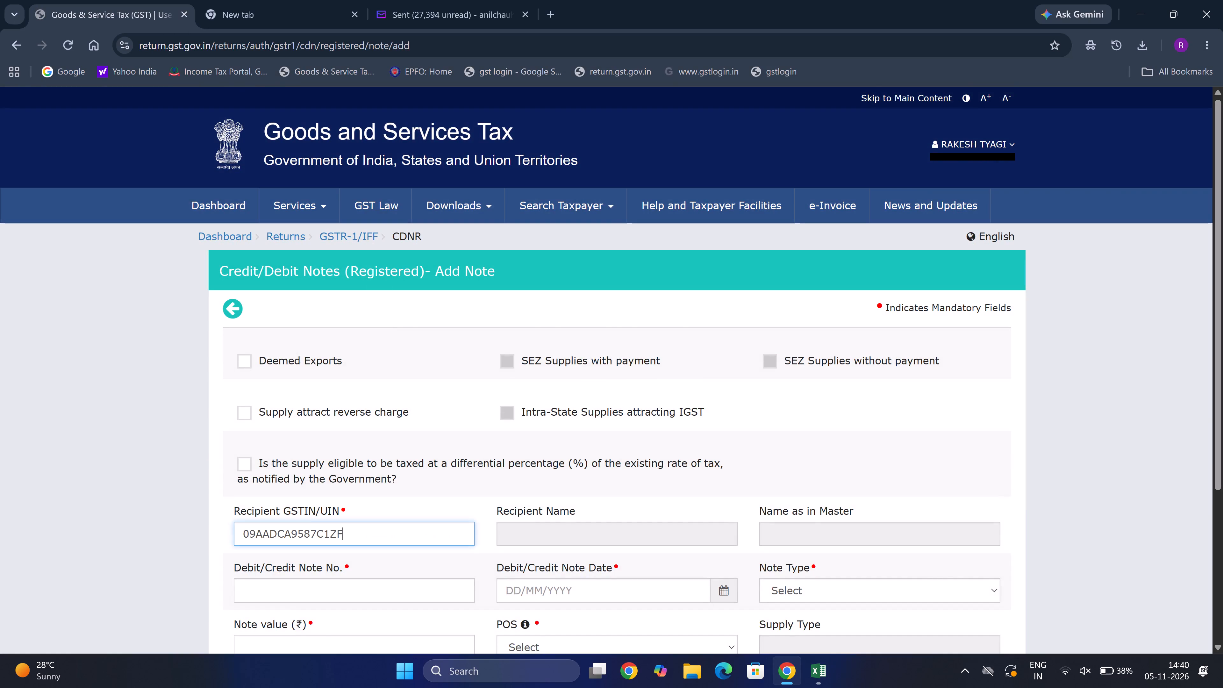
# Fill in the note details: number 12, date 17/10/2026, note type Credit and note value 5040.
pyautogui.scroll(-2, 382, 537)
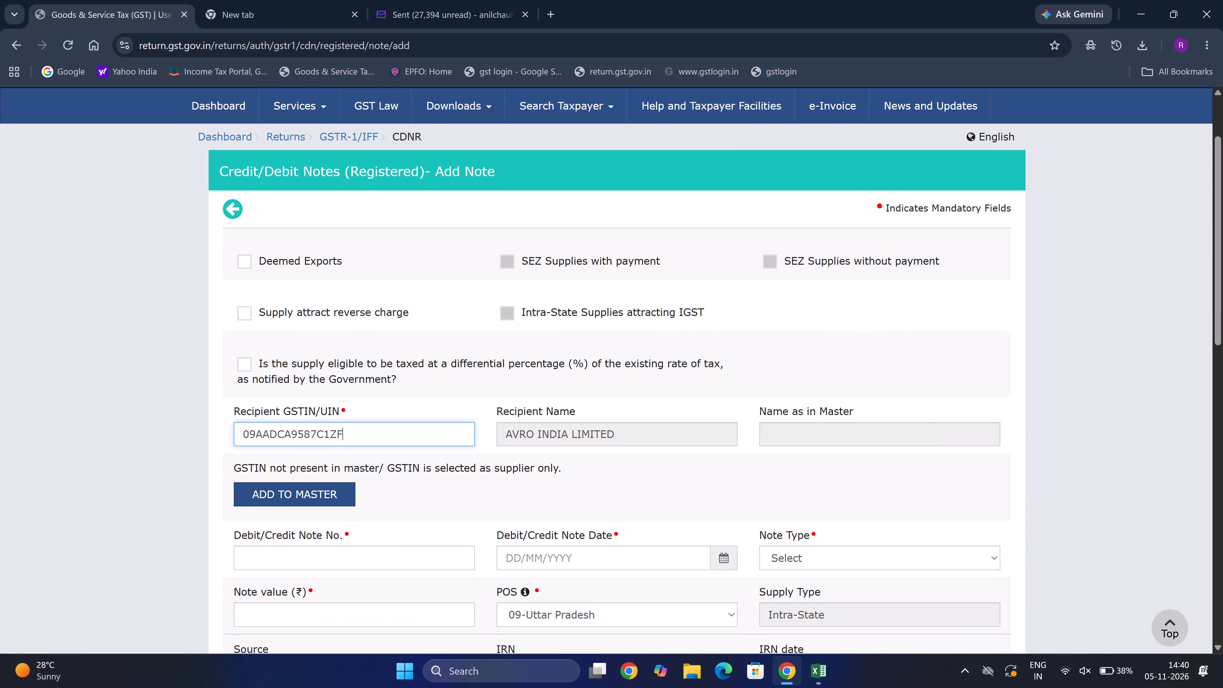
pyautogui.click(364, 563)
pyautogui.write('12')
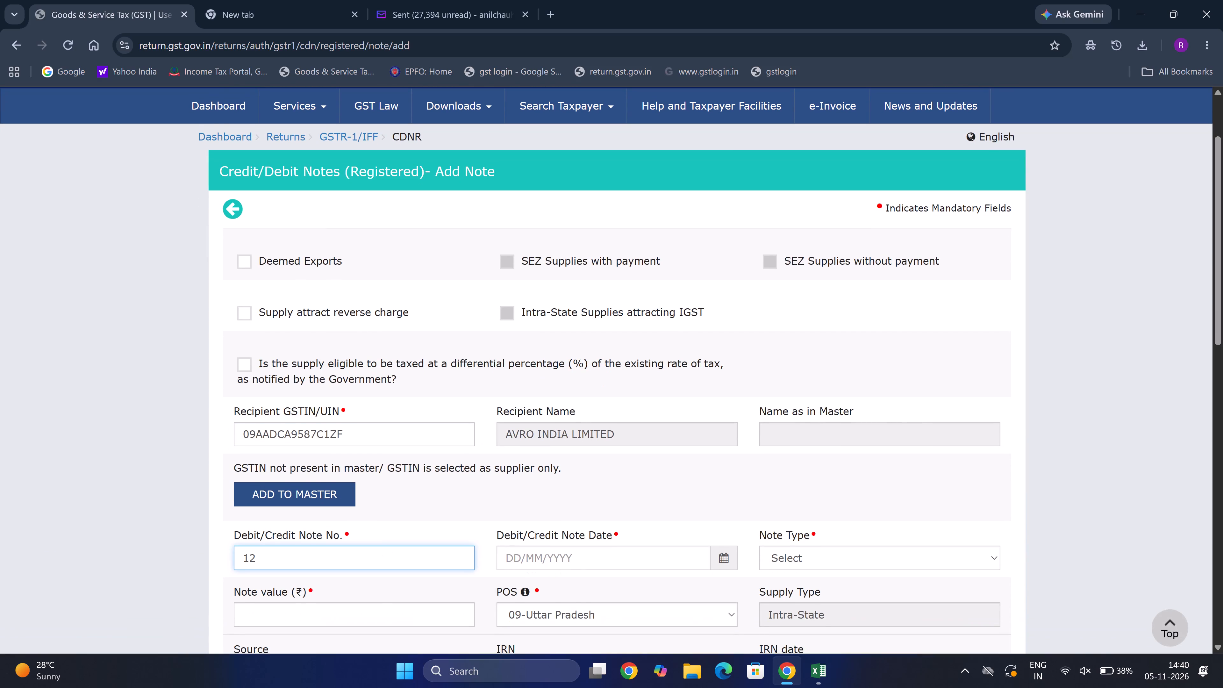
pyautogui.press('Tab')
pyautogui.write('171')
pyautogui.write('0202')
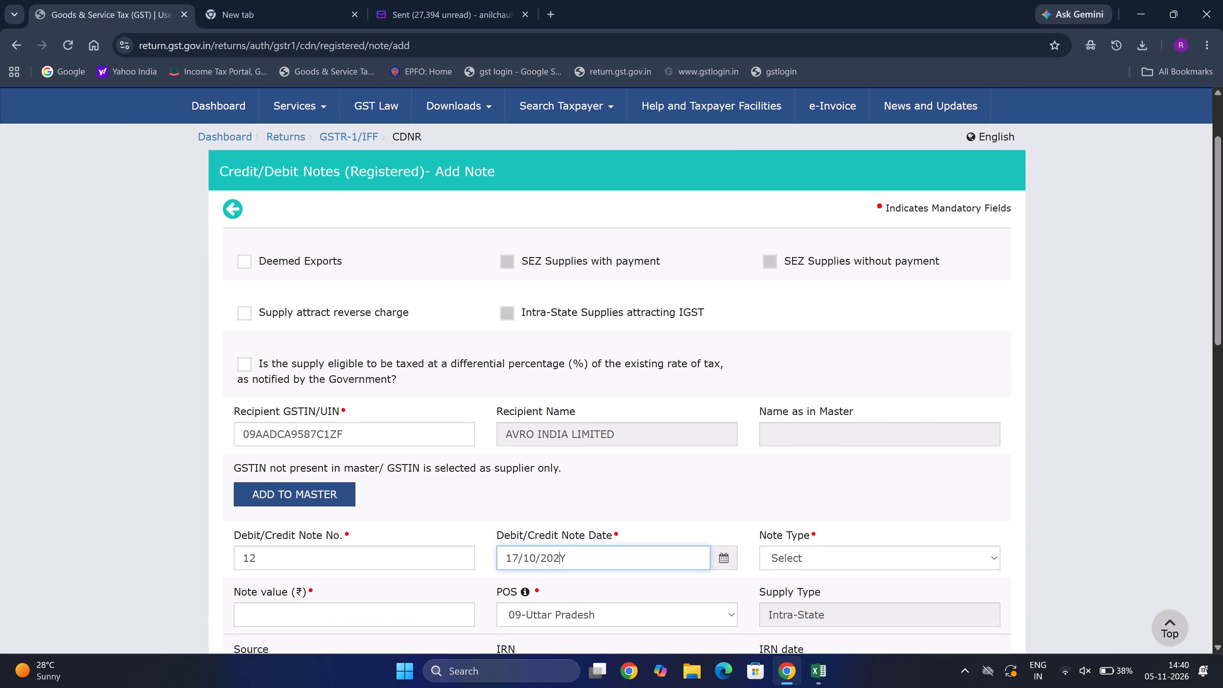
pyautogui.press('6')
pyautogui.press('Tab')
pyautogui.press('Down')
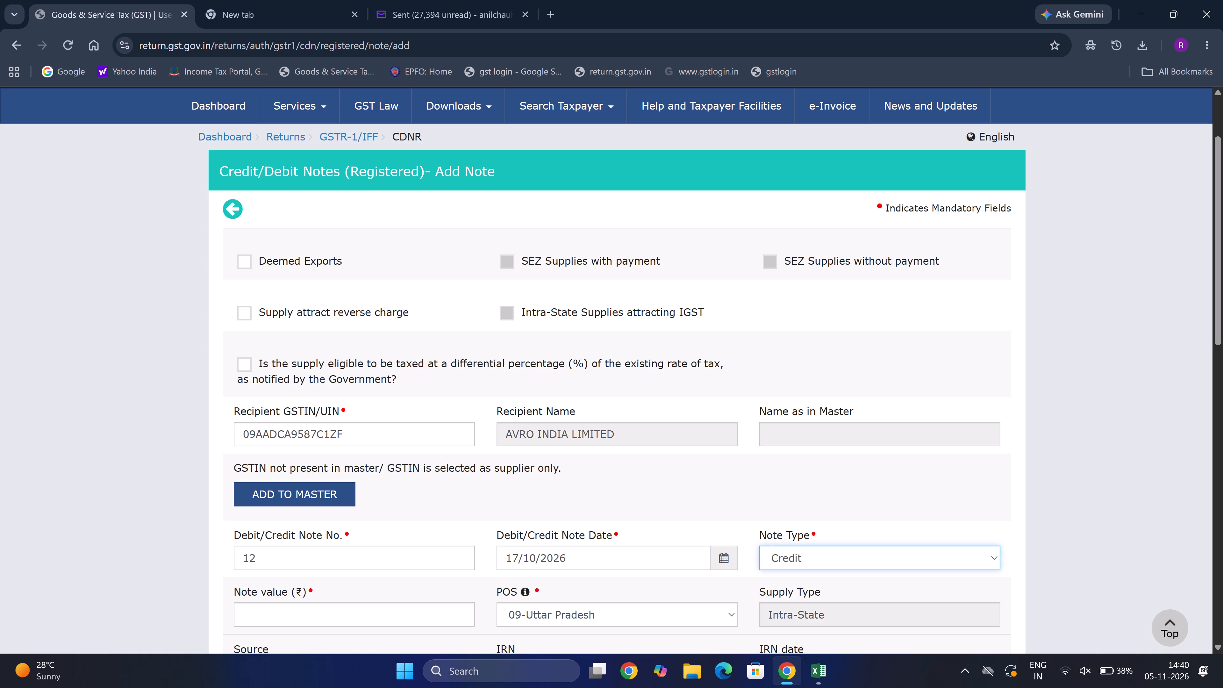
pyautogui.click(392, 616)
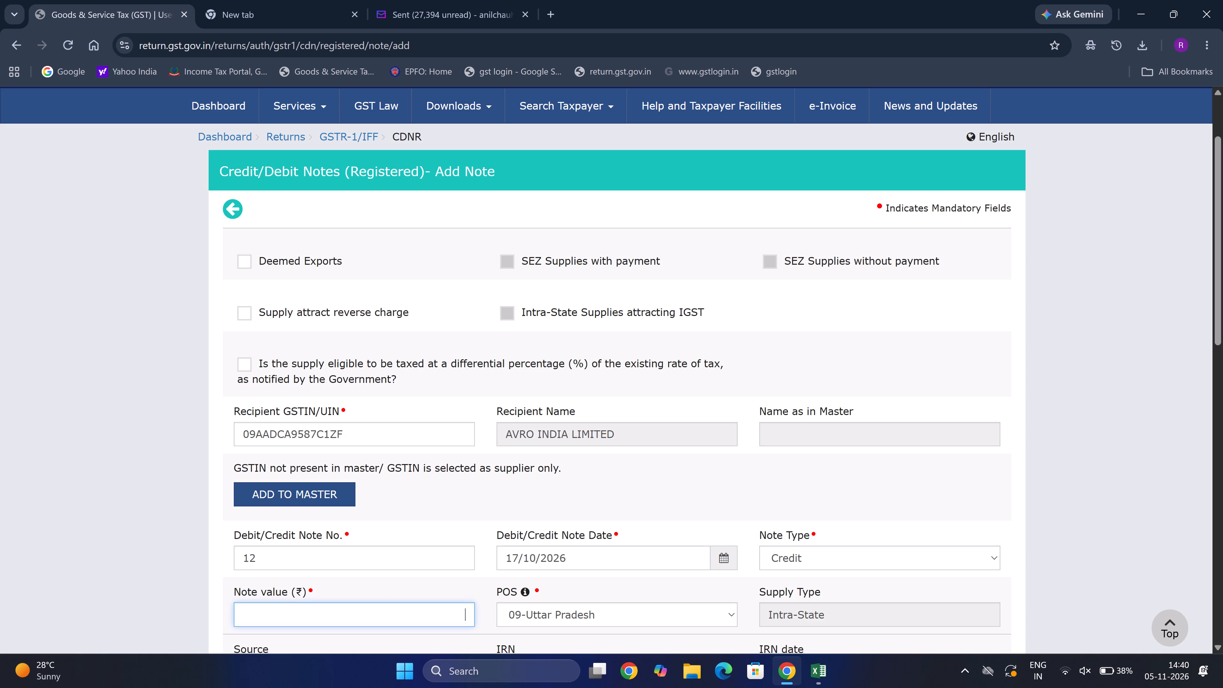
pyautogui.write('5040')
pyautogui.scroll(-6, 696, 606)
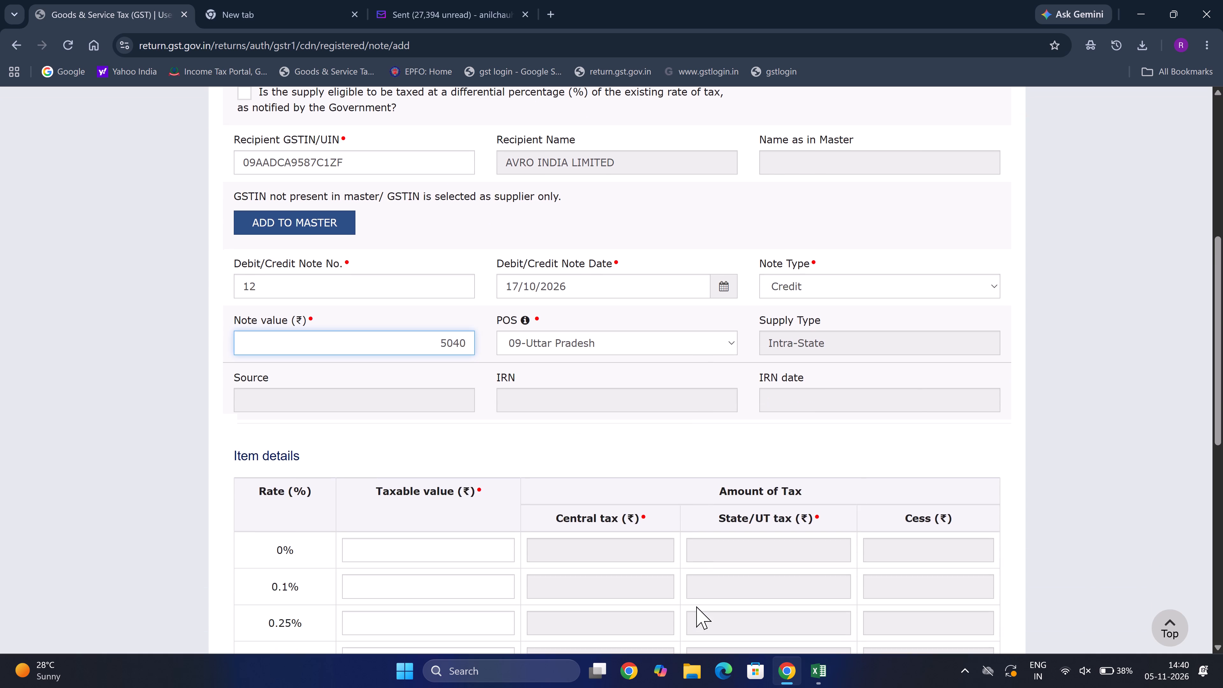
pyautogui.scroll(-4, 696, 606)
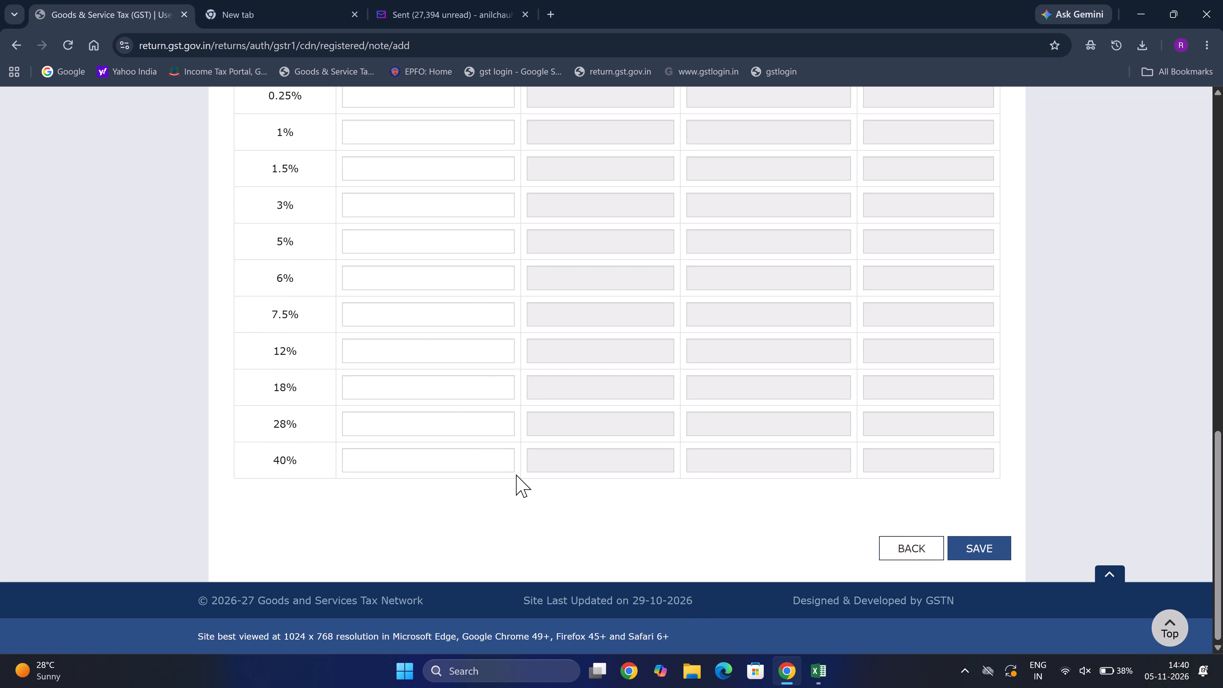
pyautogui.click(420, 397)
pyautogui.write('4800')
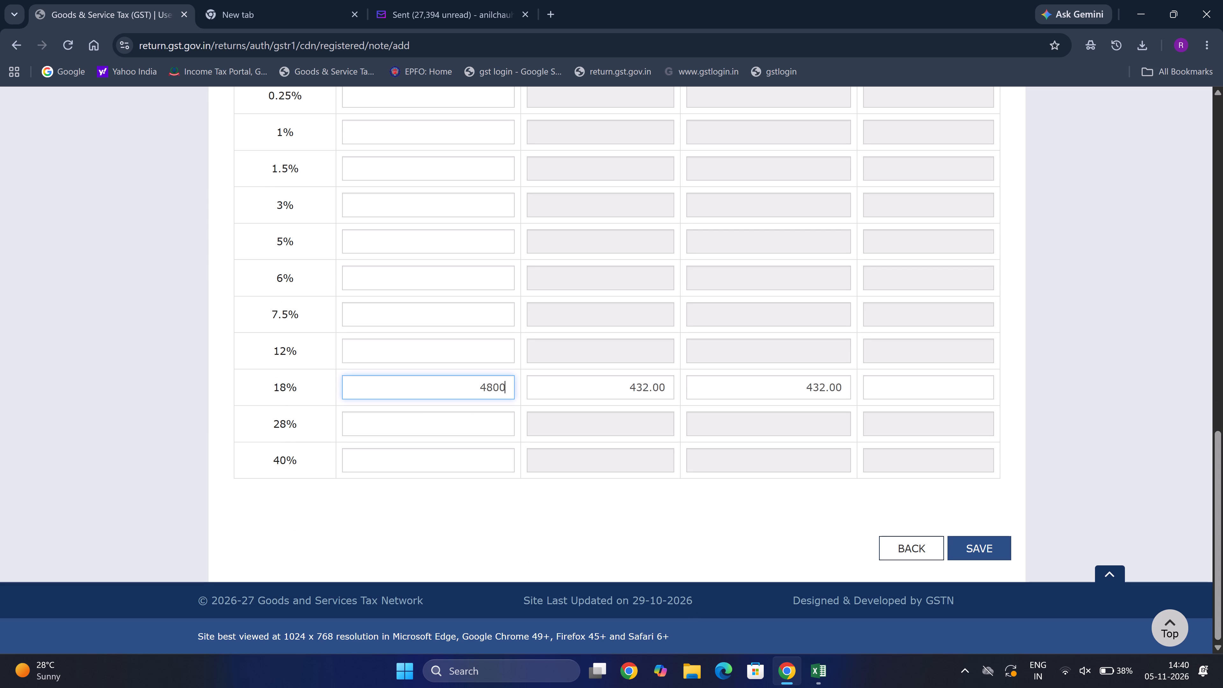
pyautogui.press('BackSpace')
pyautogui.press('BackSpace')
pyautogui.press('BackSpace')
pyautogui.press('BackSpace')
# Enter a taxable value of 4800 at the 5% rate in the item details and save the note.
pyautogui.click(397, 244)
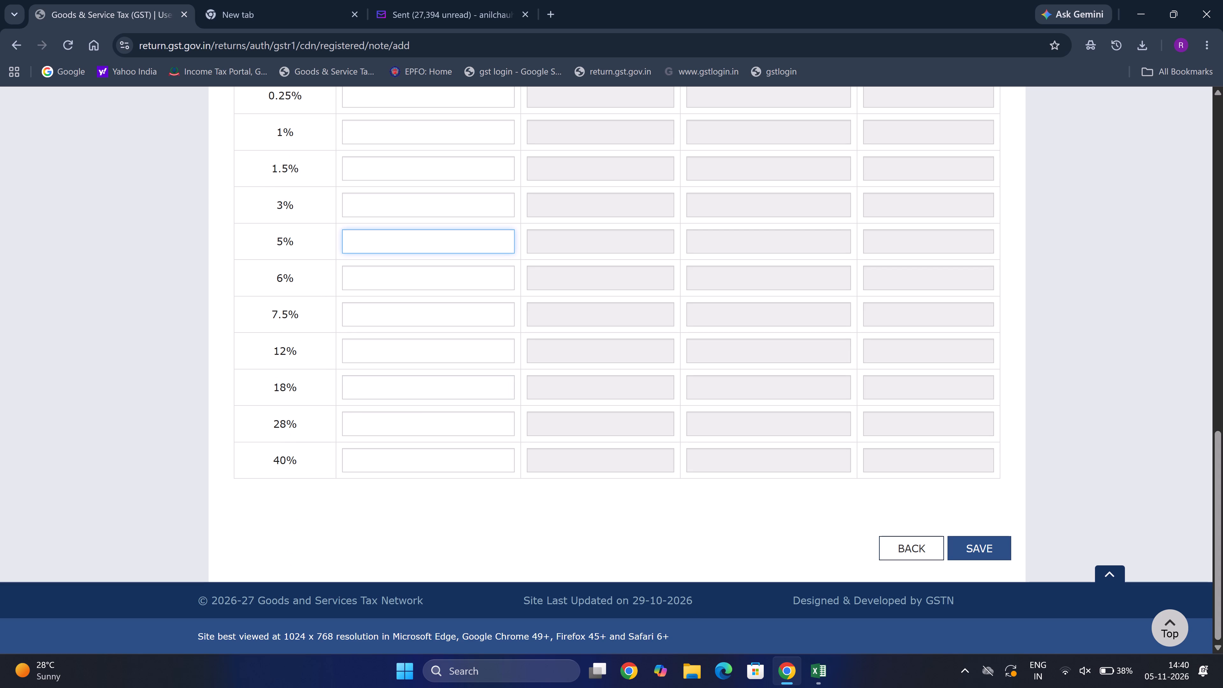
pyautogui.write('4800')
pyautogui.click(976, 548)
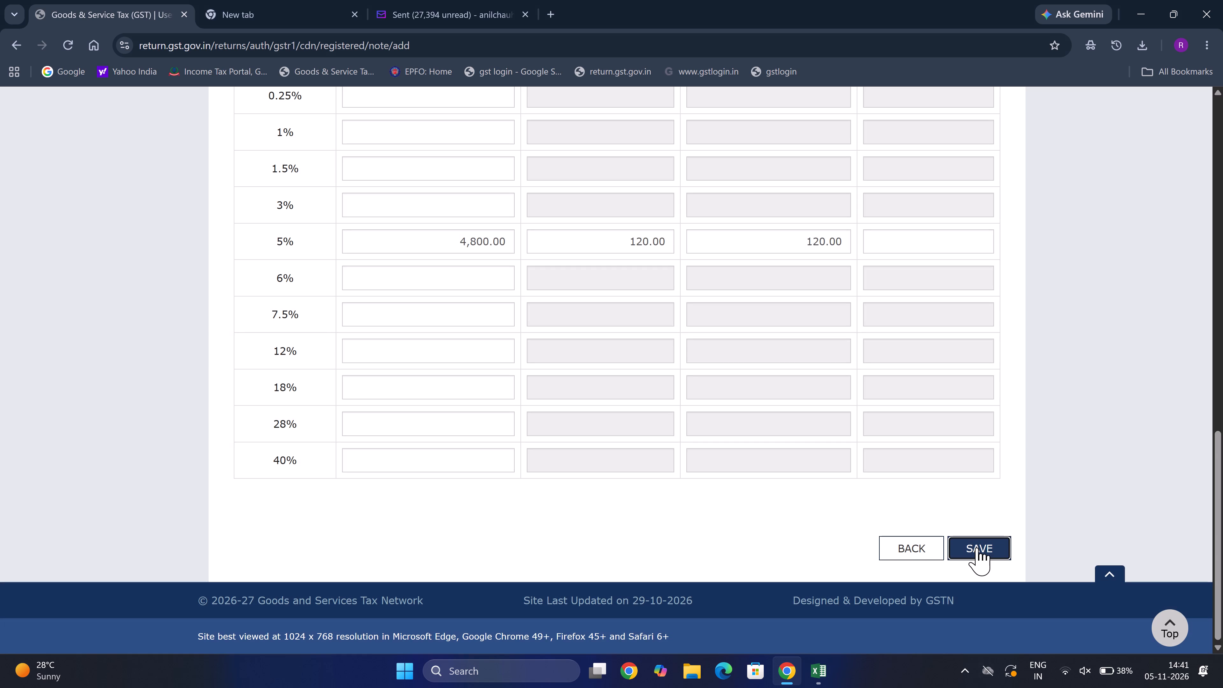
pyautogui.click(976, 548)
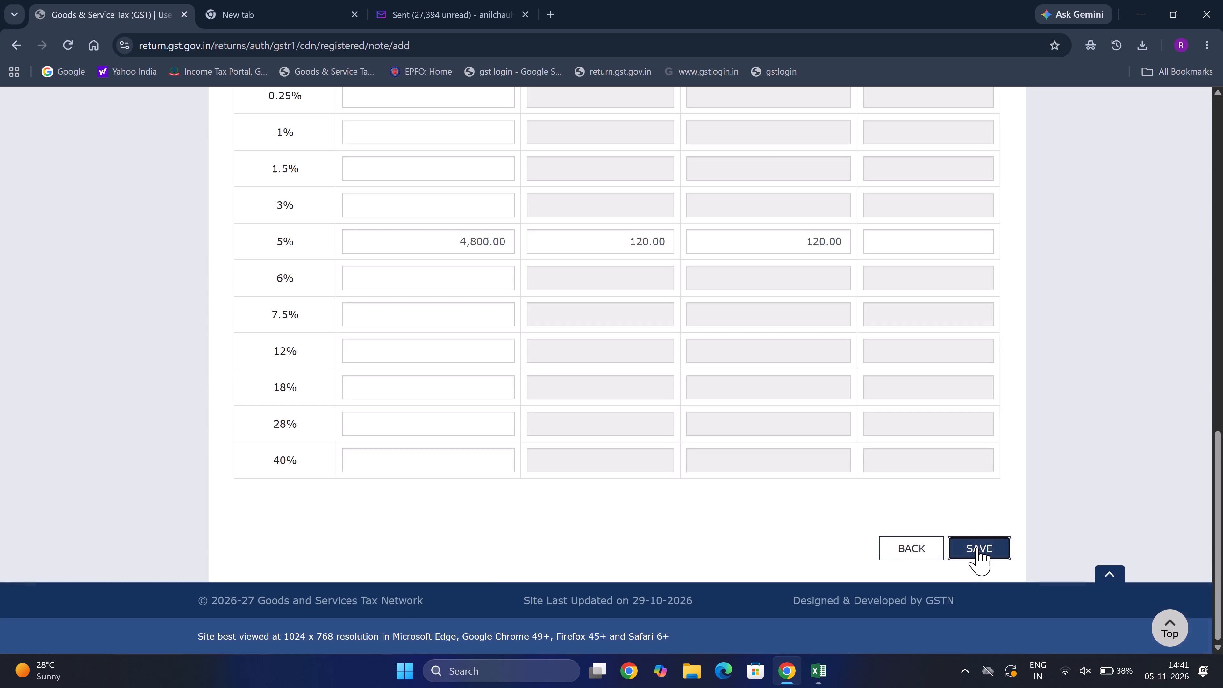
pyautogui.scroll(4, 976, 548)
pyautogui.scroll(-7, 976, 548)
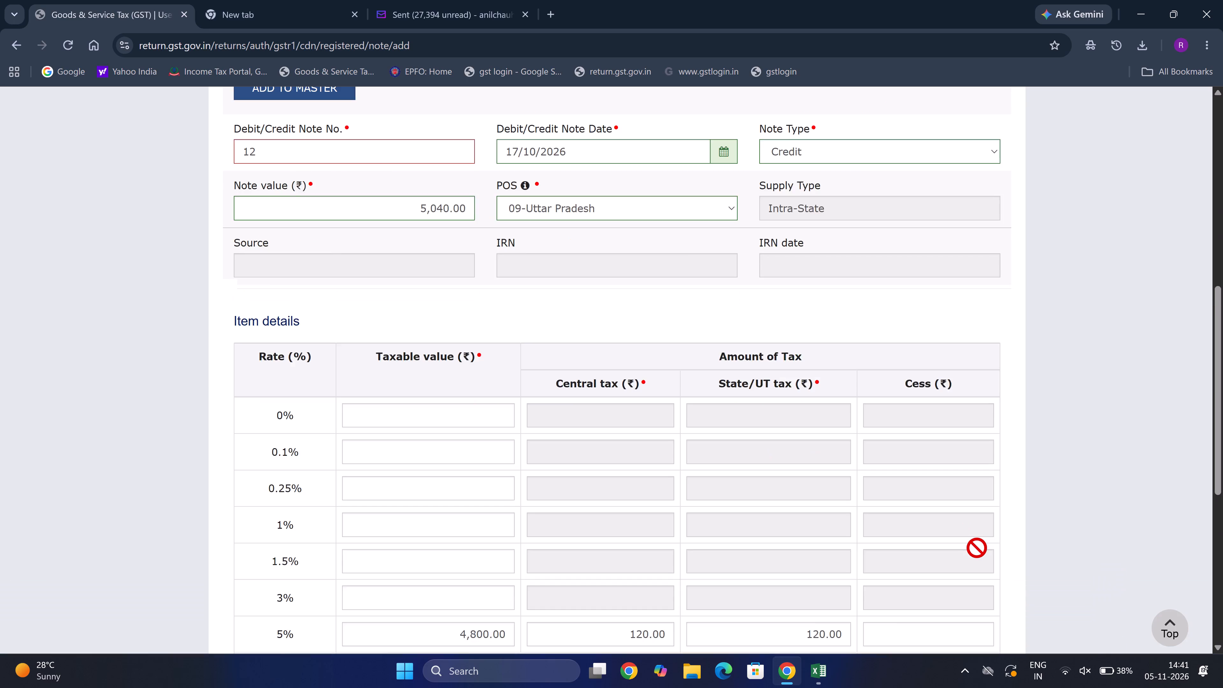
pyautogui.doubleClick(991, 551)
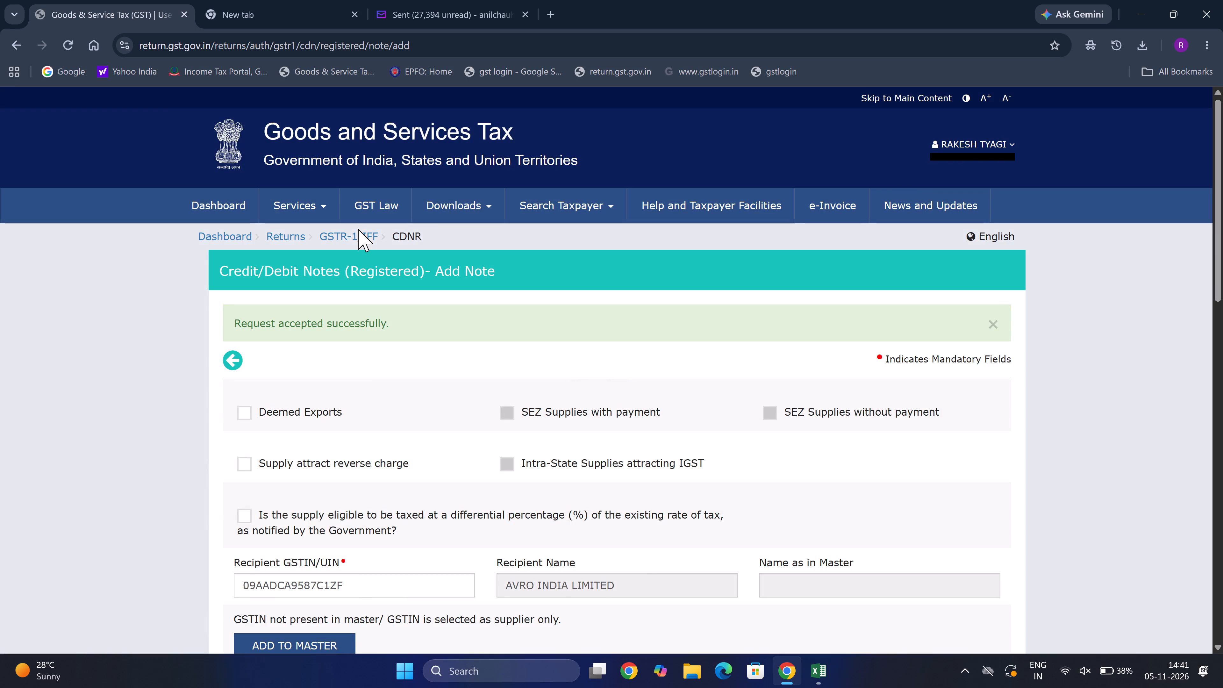
# Return to the GSTR-1 overview and generate the summary, proceeding despite the errored records.
pyautogui.click(358, 229)
pyautogui.click(351, 234)
pyautogui.scroll(-6, 586, 404)
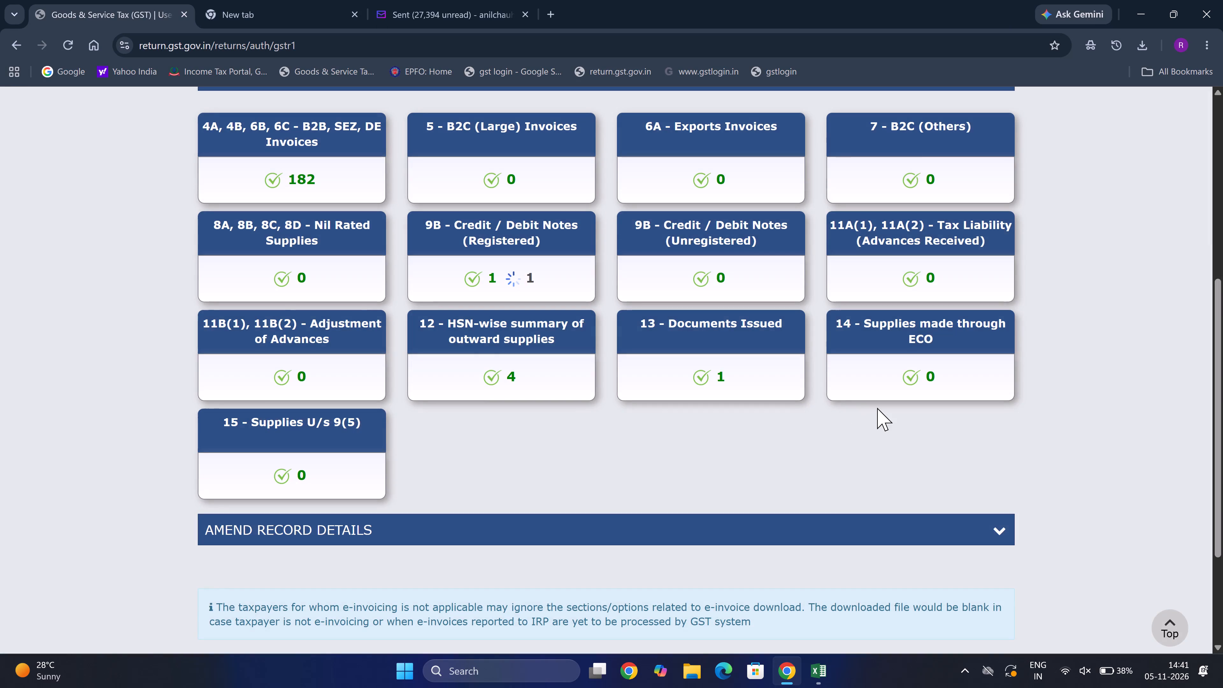
pyautogui.scroll(-5, 877, 408)
pyautogui.click(985, 553)
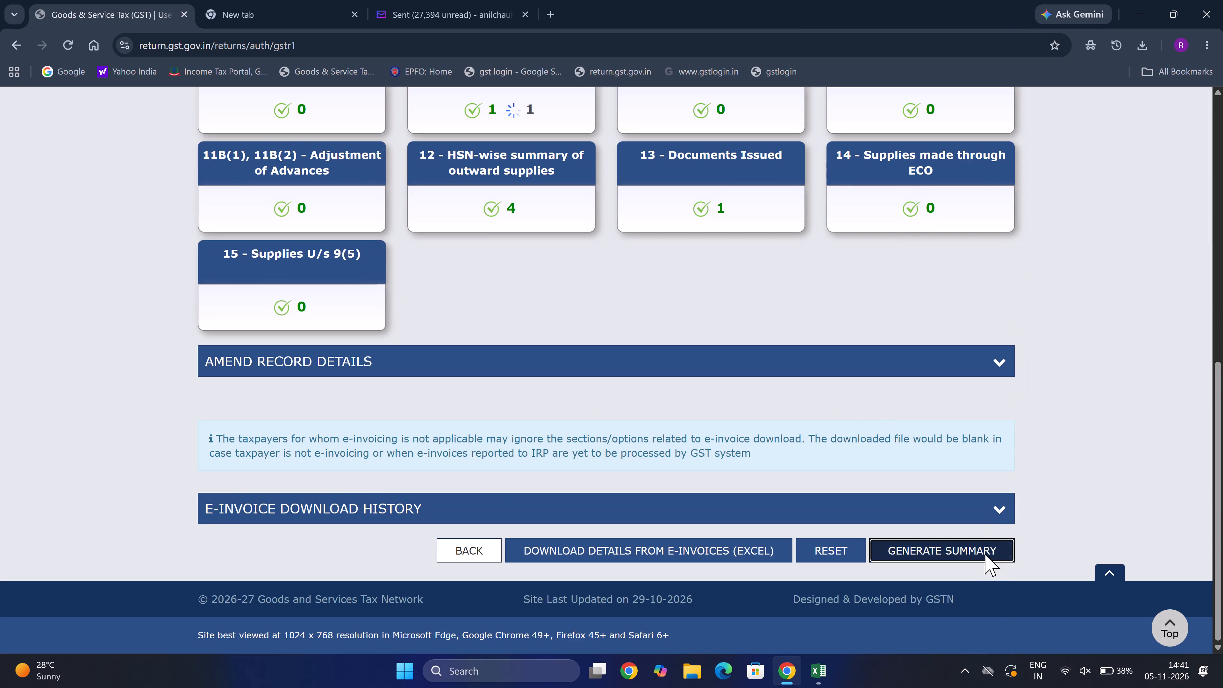
pyautogui.scroll(-4, 985, 553)
pyautogui.click(669, 285)
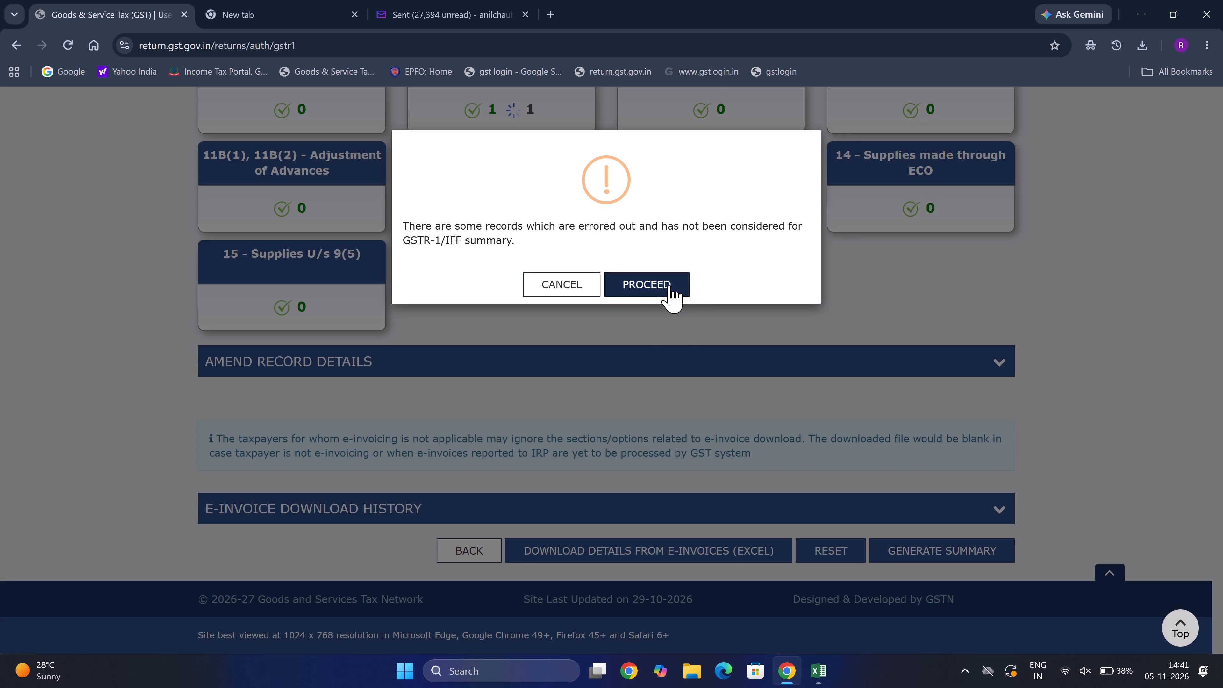
pyautogui.scroll(-8, 669, 285)
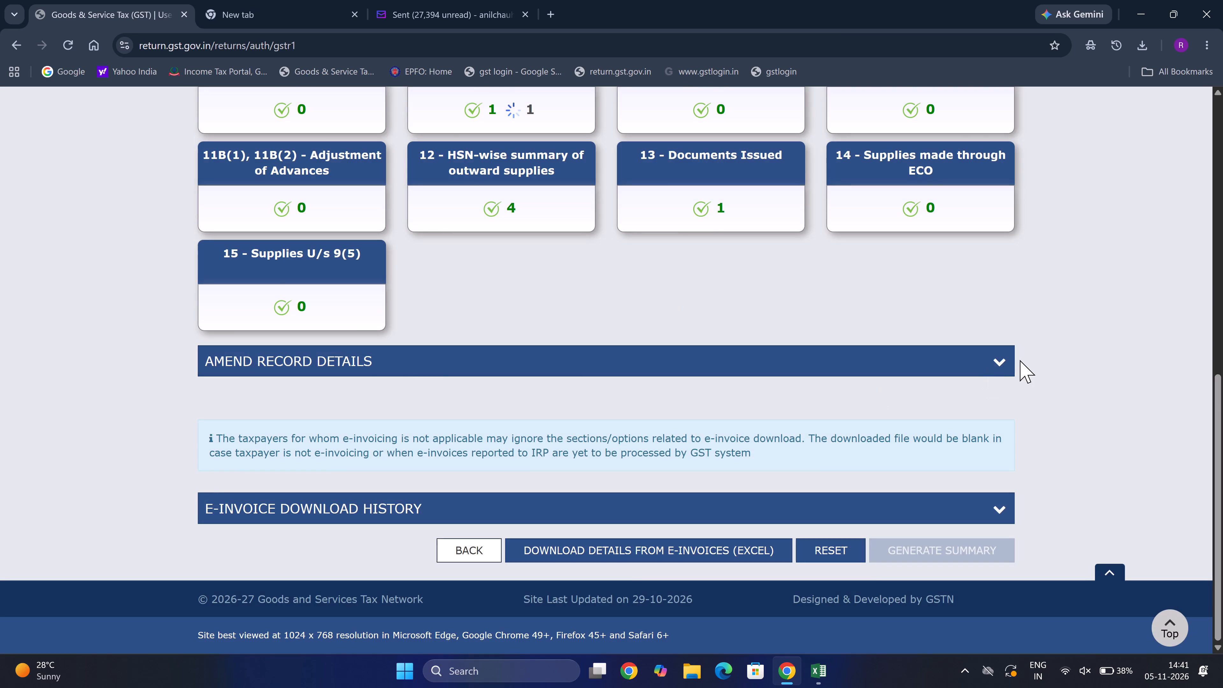
# Refresh the GSTR-1 overview and open AVRO INDIA LIMITED's pending/errored note 12 in 9B (Registered) to examine its error.
pyautogui.scroll(7, 1020, 360)
pyautogui.click(999, 272)
pyautogui.scroll(-8, 999, 272)
pyautogui.click(576, 97)
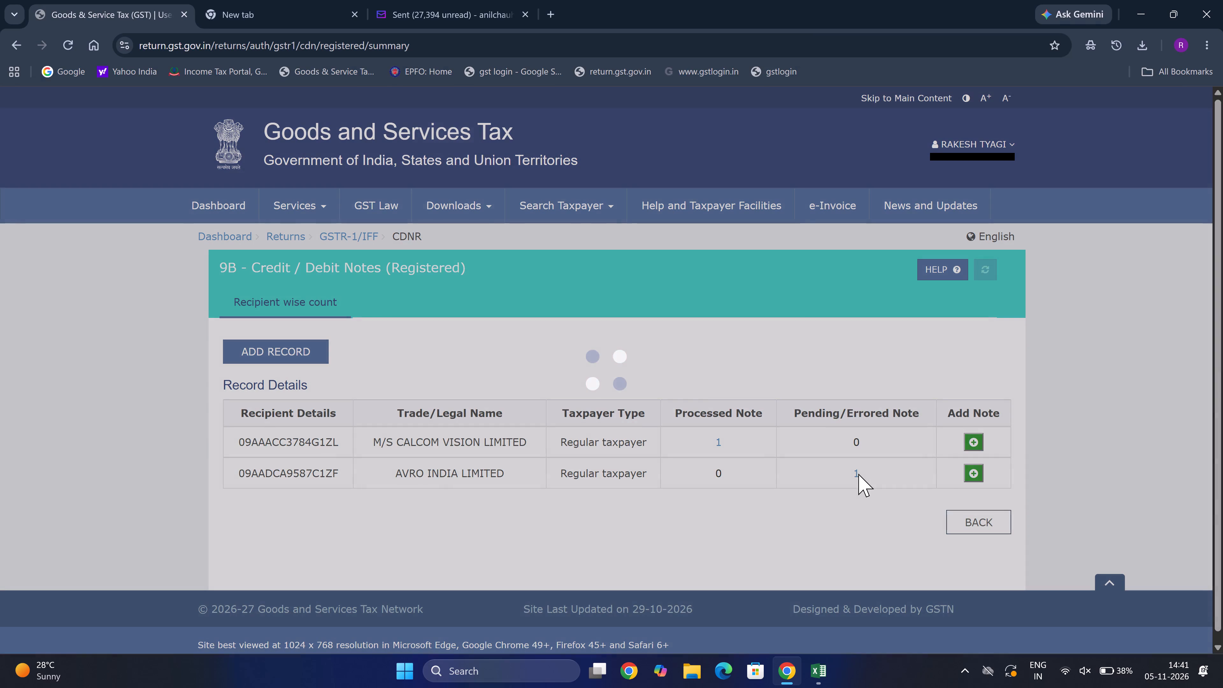
pyautogui.click(858, 474)
pyautogui.click(855, 474)
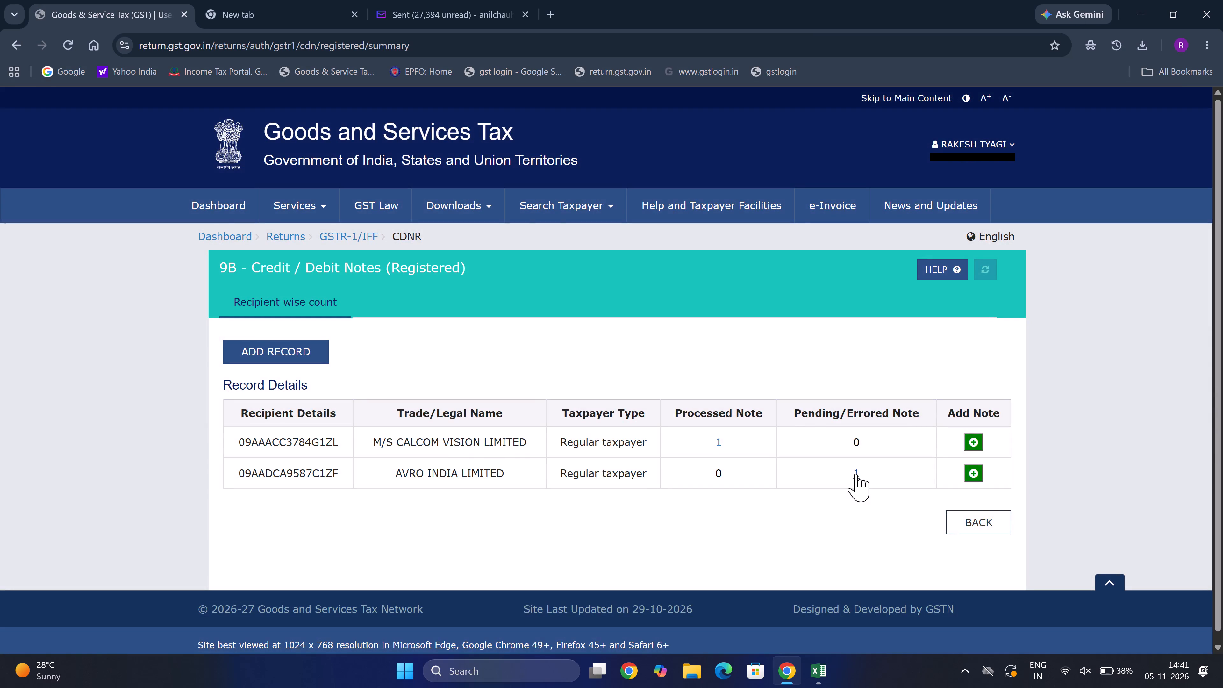
pyautogui.scroll(-4, 712, 411)
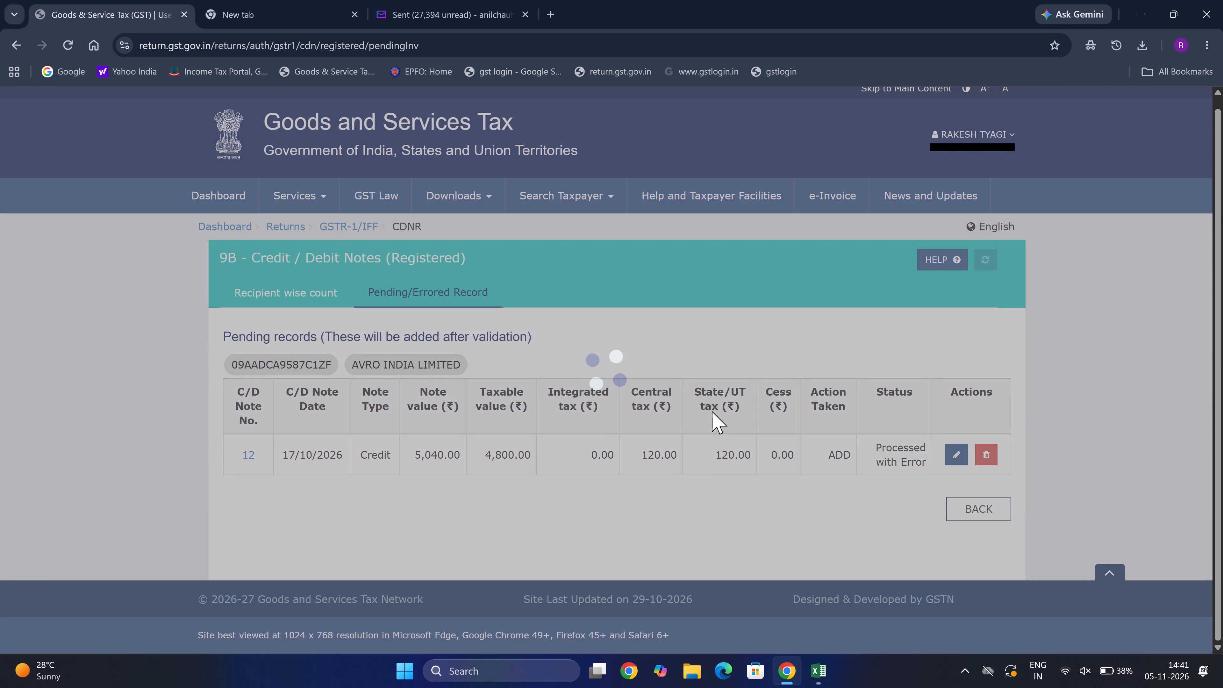
pyautogui.scroll(-1, 712, 411)
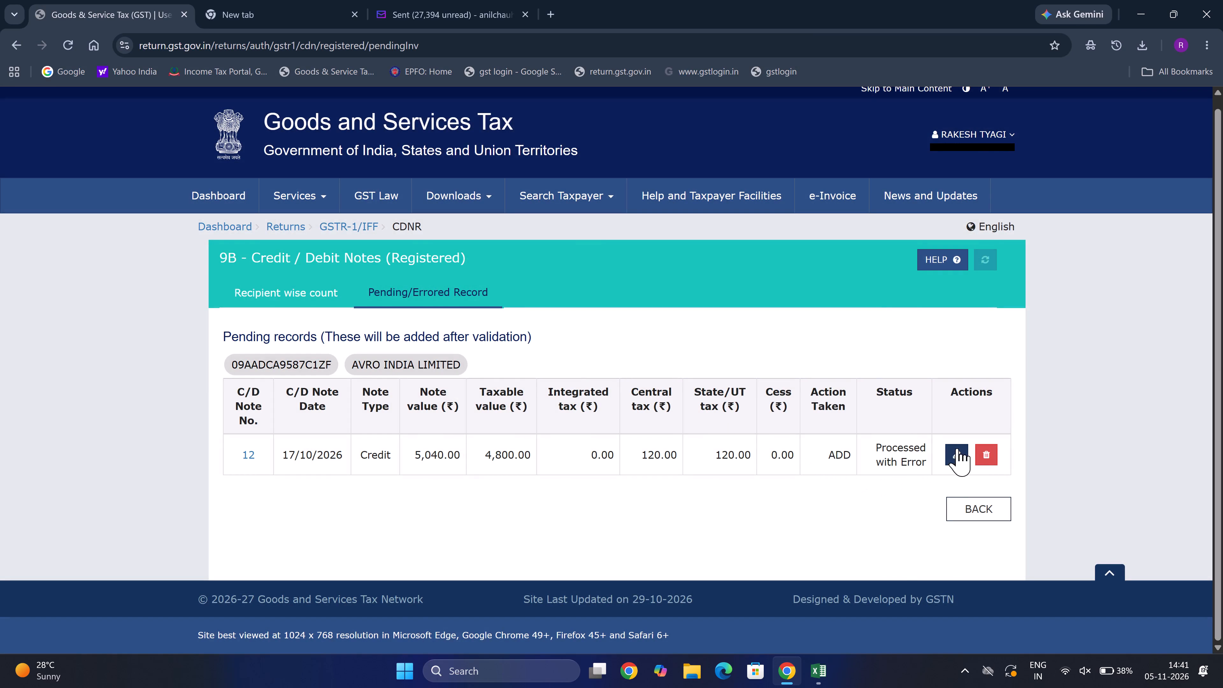
pyautogui.click(957, 448)
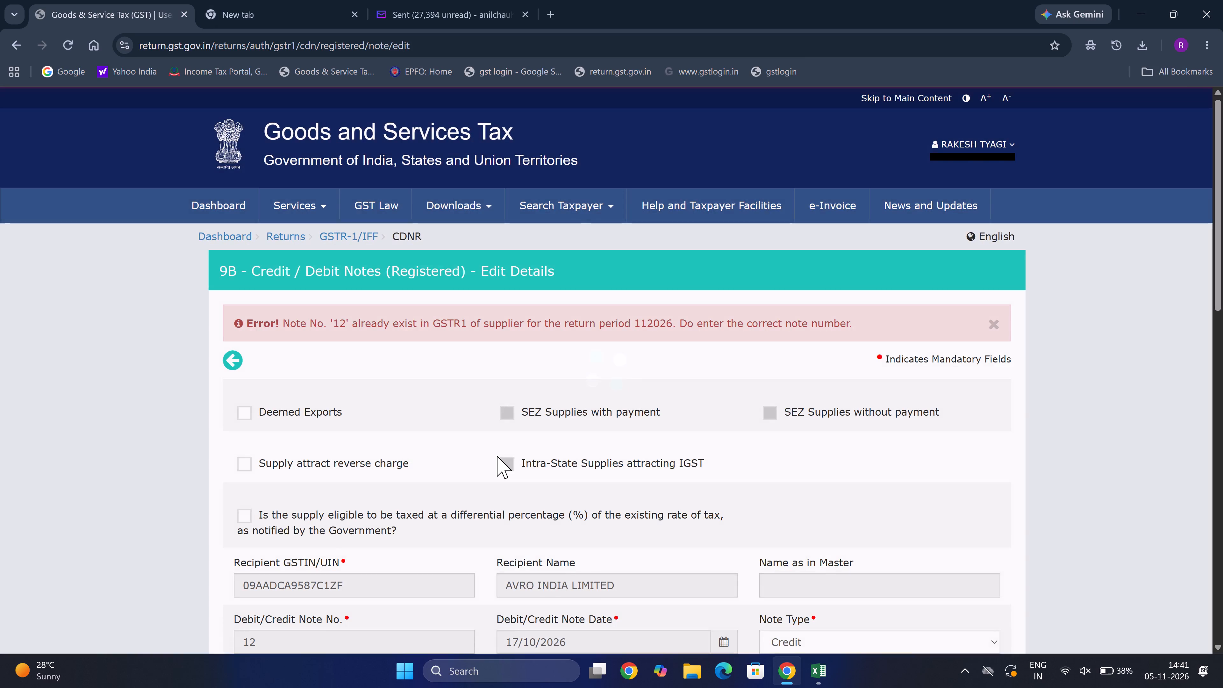
pyautogui.scroll(-3, 497, 455)
# Go back to the pending/errored records and copy the GSTIN of AVRO INDIA LIMITED.
pyautogui.hscroll(8, 497, 455)
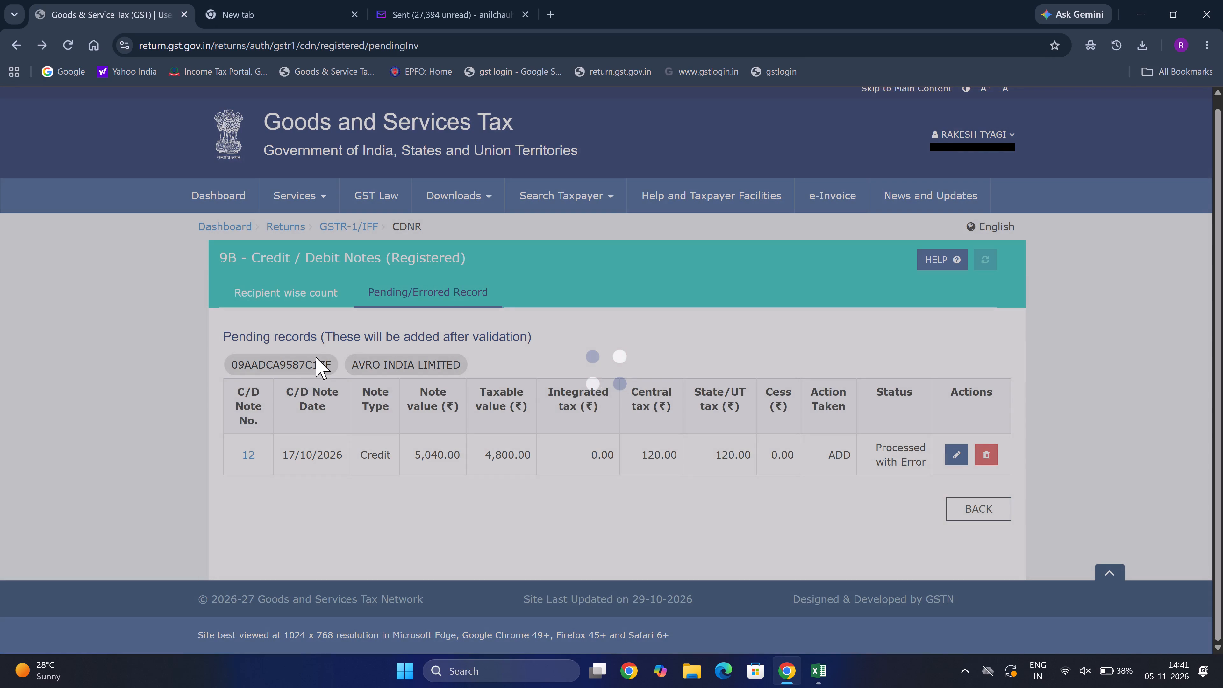
pyautogui.doubleClick(282, 362)
pyautogui.hotkey('ctrl', 'c')
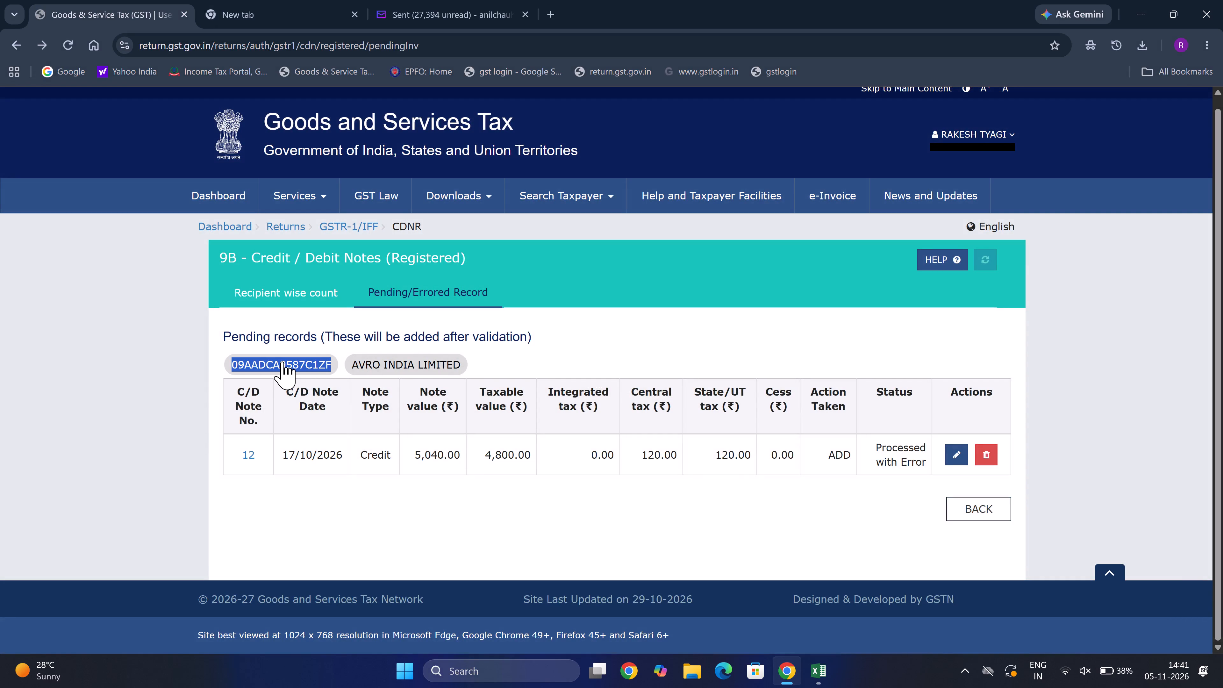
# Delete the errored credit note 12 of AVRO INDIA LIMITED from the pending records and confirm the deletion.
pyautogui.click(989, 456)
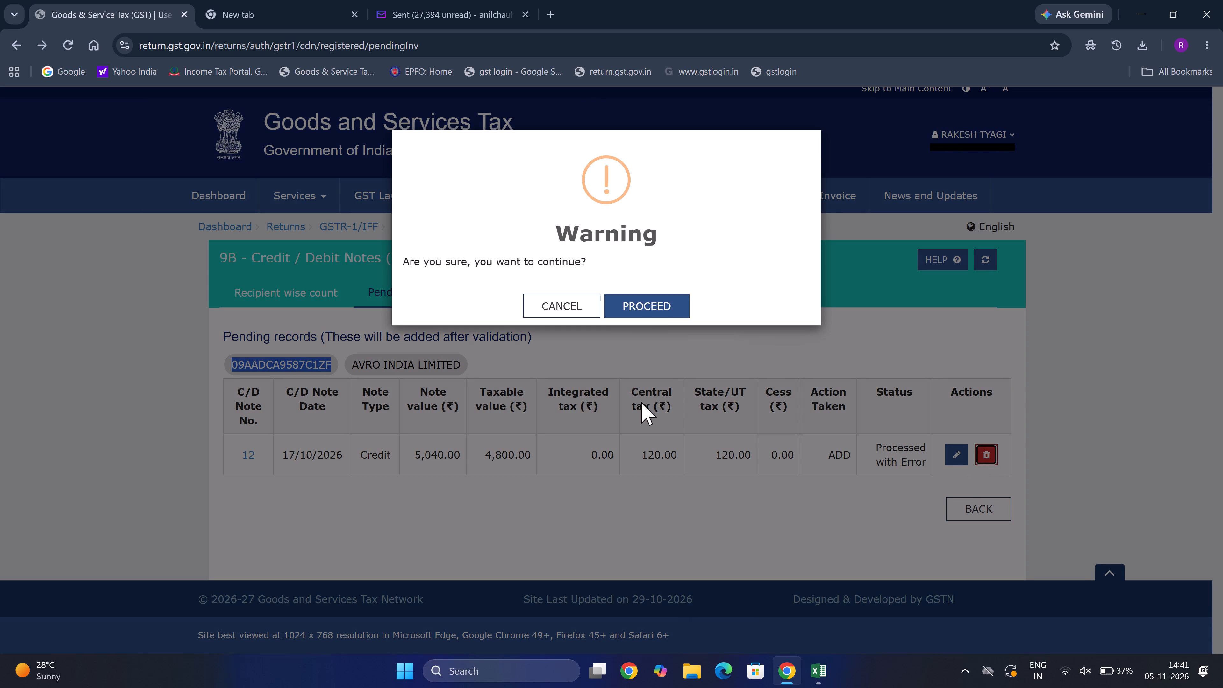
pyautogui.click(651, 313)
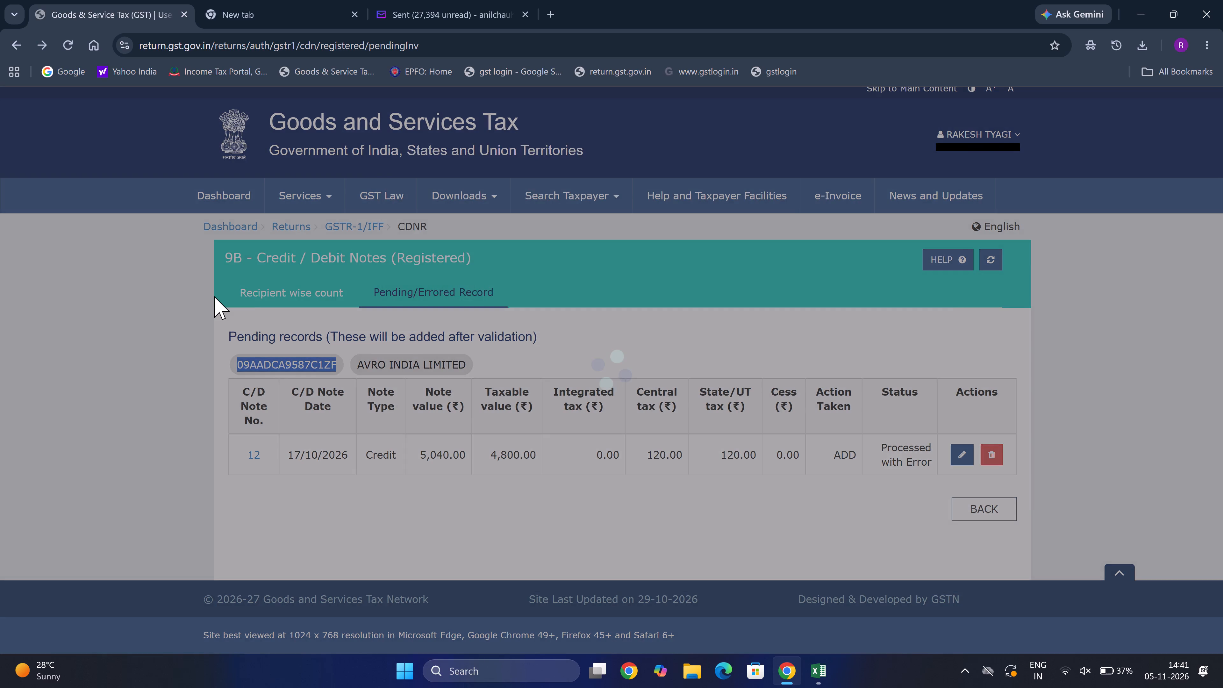
# Return to the GSTR-1 overview and start adding a new record in 9B - Credit / Debit Notes (Registered).
pyautogui.click(336, 228)
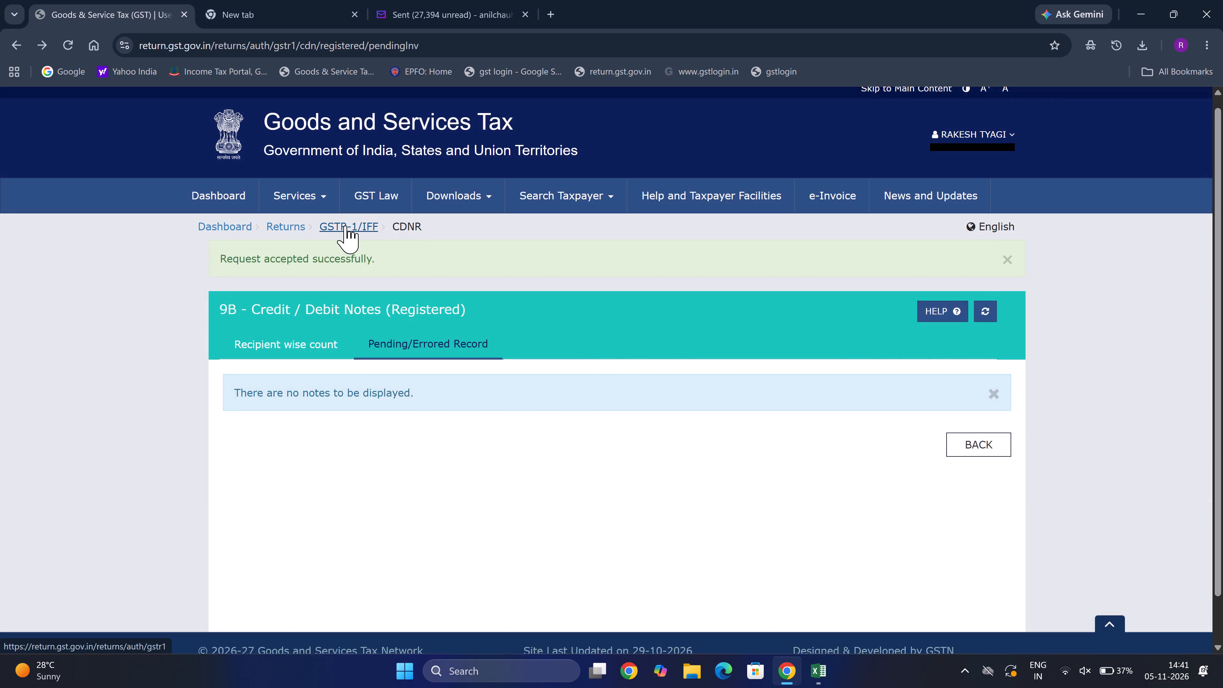
pyautogui.click(345, 226)
pyautogui.scroll(-3, 477, 446)
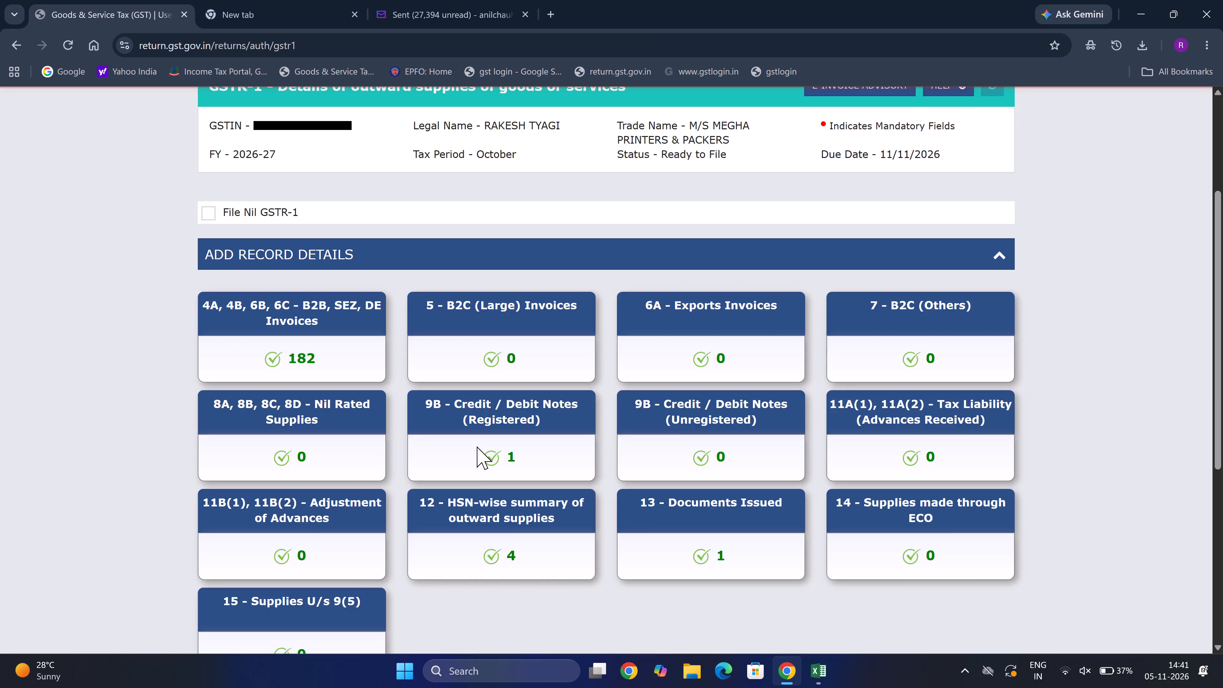
pyautogui.click(487, 443)
pyautogui.click(487, 443)
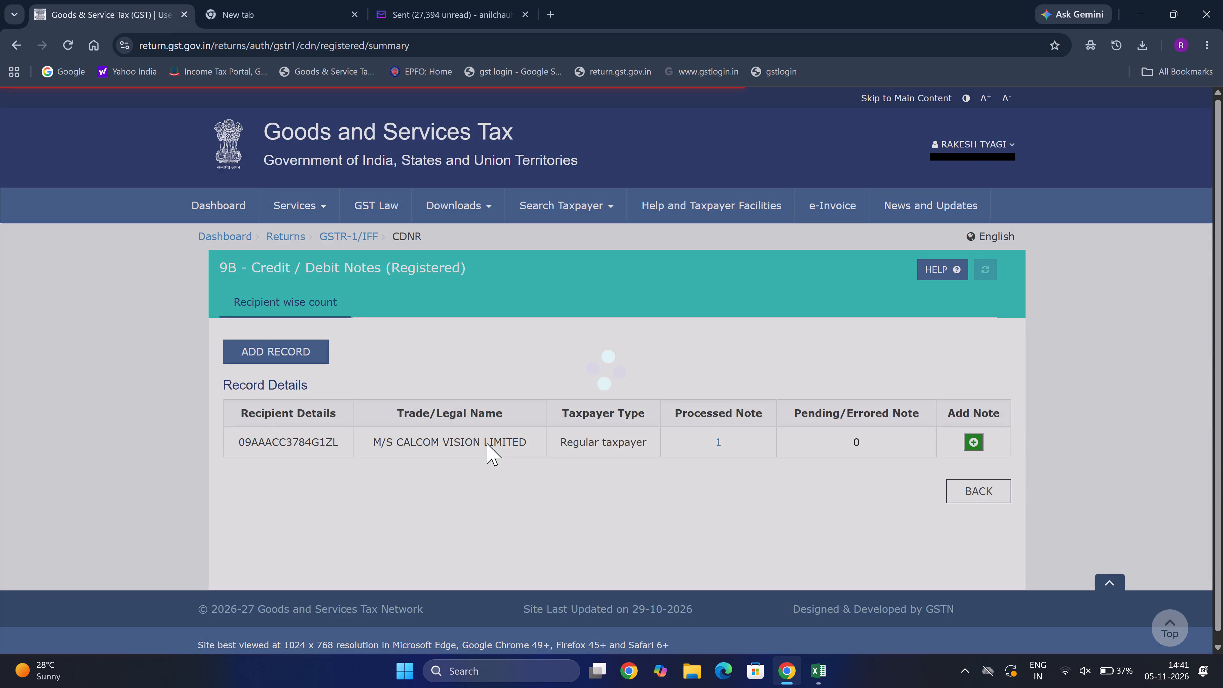
pyautogui.scroll(-1, 487, 443)
pyautogui.click(265, 339)
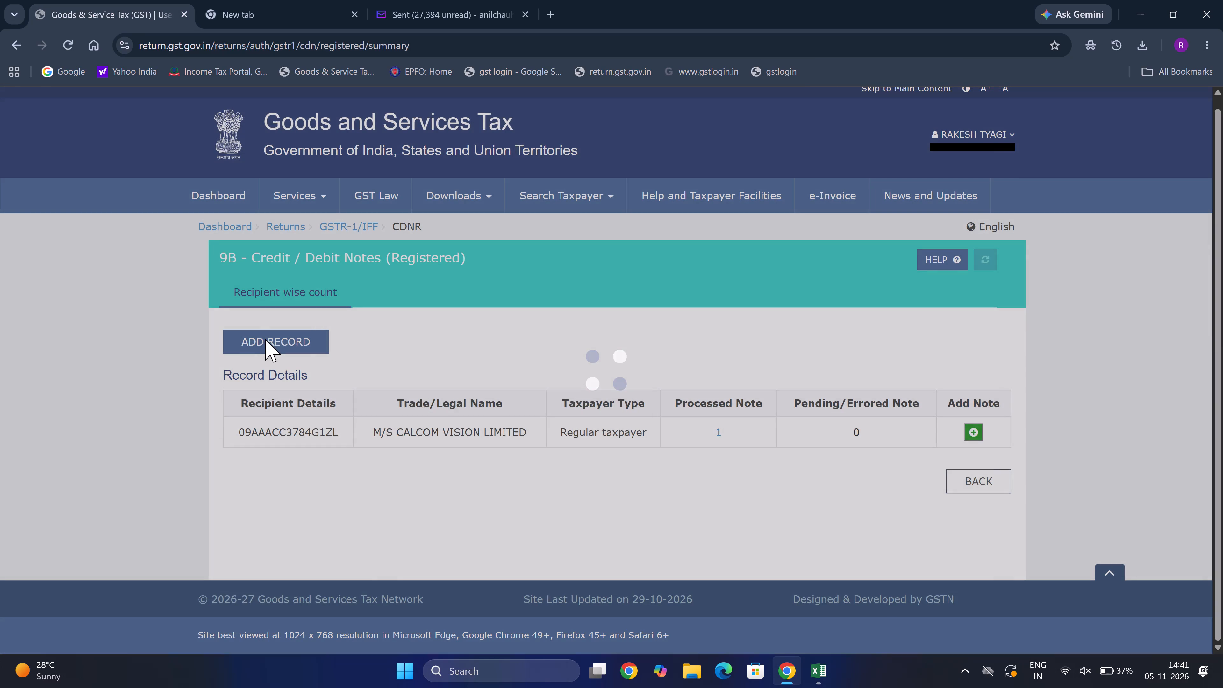
pyautogui.click(265, 339)
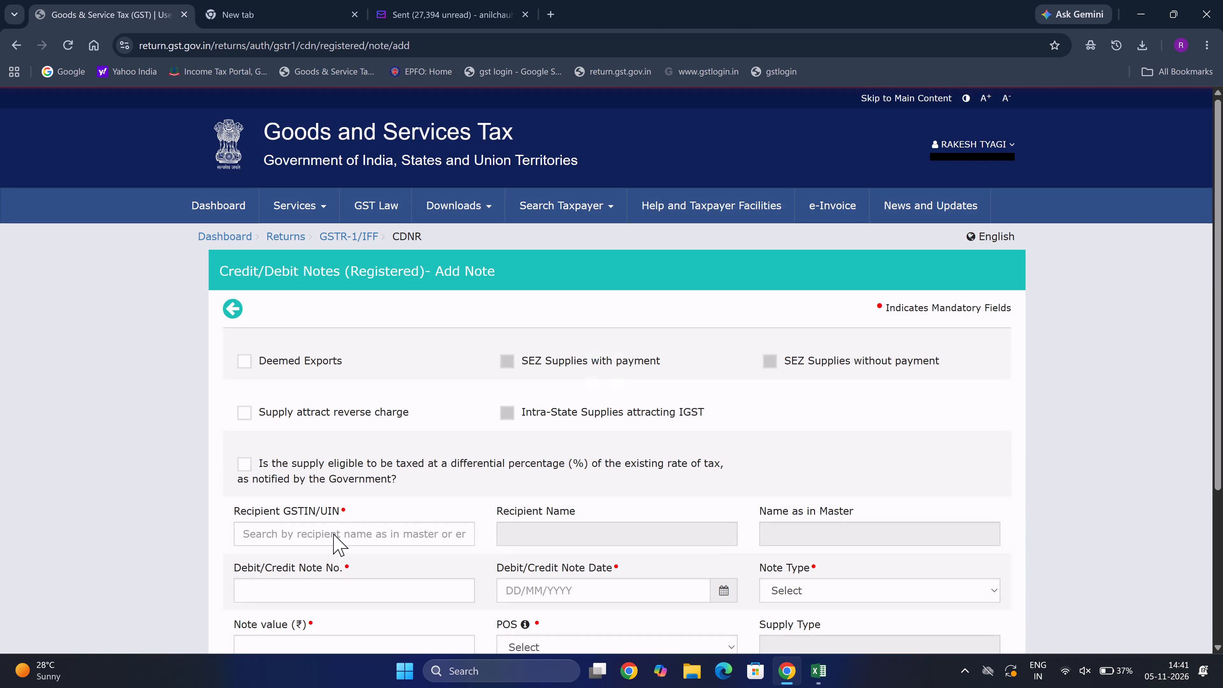
# Enter the copied GSTIN of AVRO INDIA LIMITED as the note's recipient, without adding it to the master.
pyautogui.click(333, 534)
pyautogui.click(333, 534)
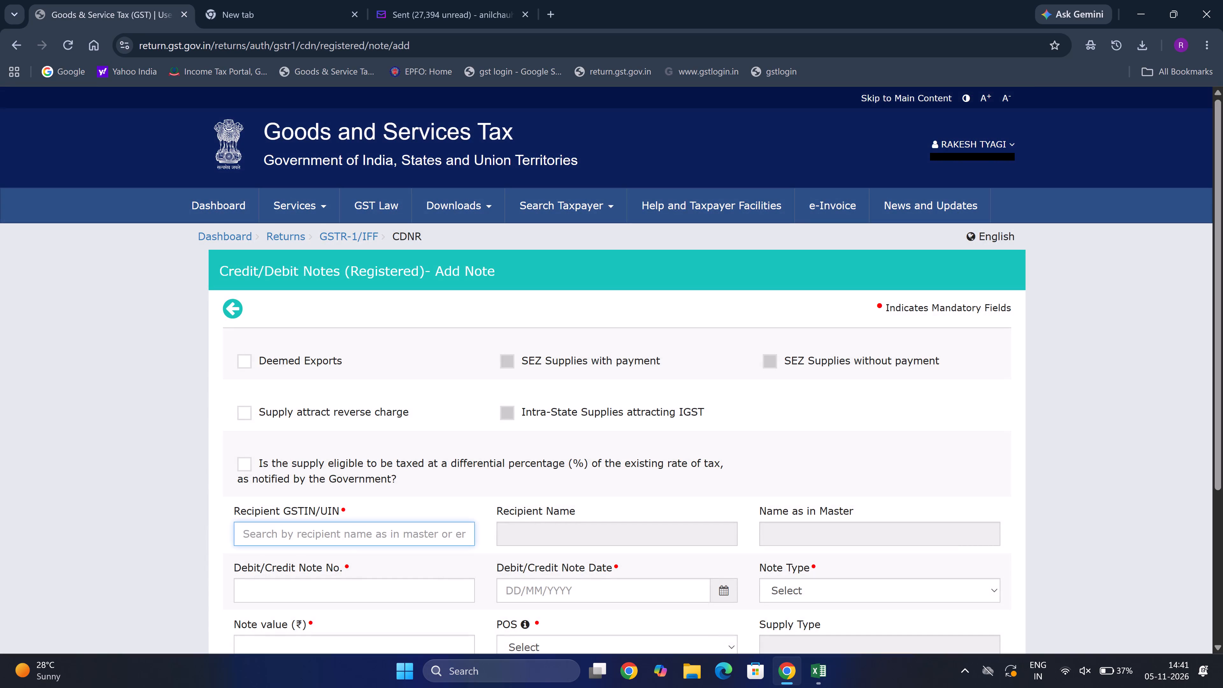
pyautogui.hotkey('ctrl', 'v')
pyautogui.scroll(-1, 333, 534)
pyautogui.click(333, 534)
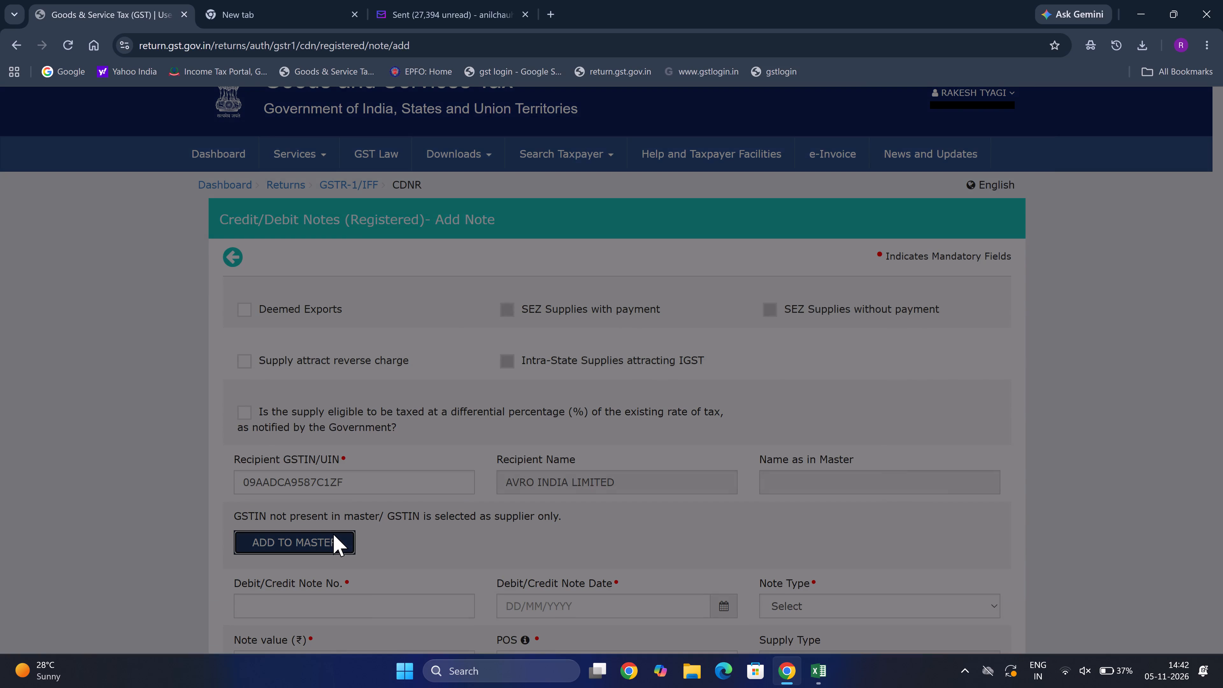
pyautogui.scroll(-1, 333, 534)
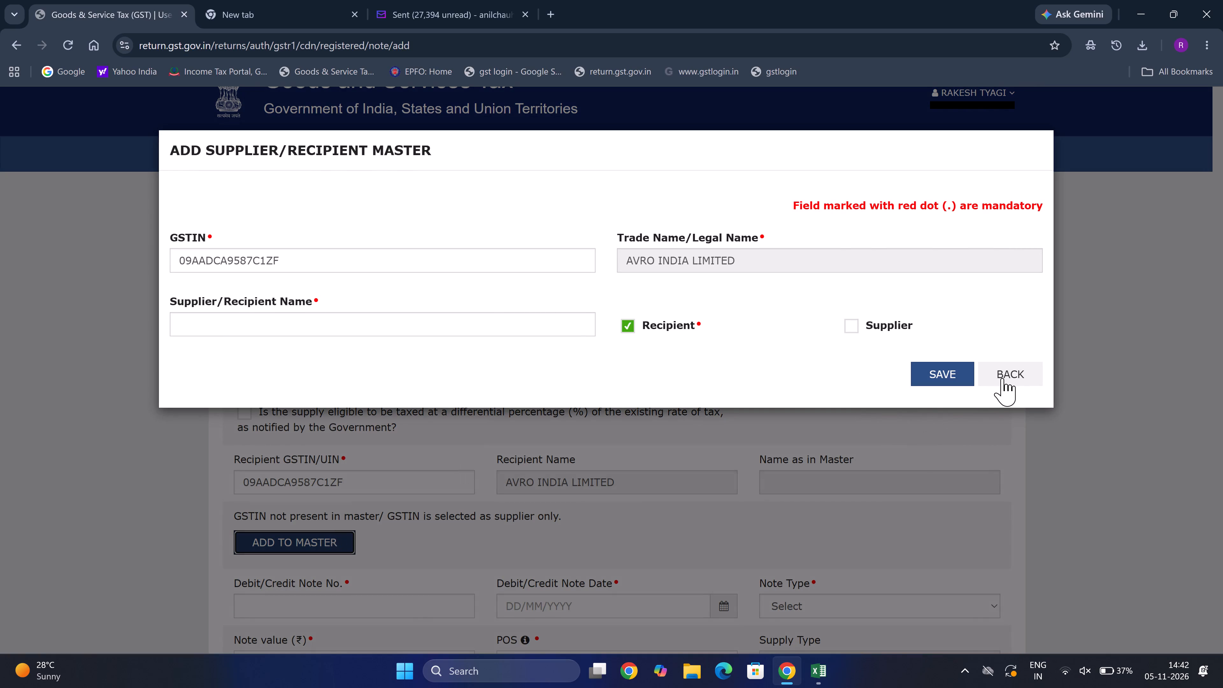
pyautogui.click(1002, 378)
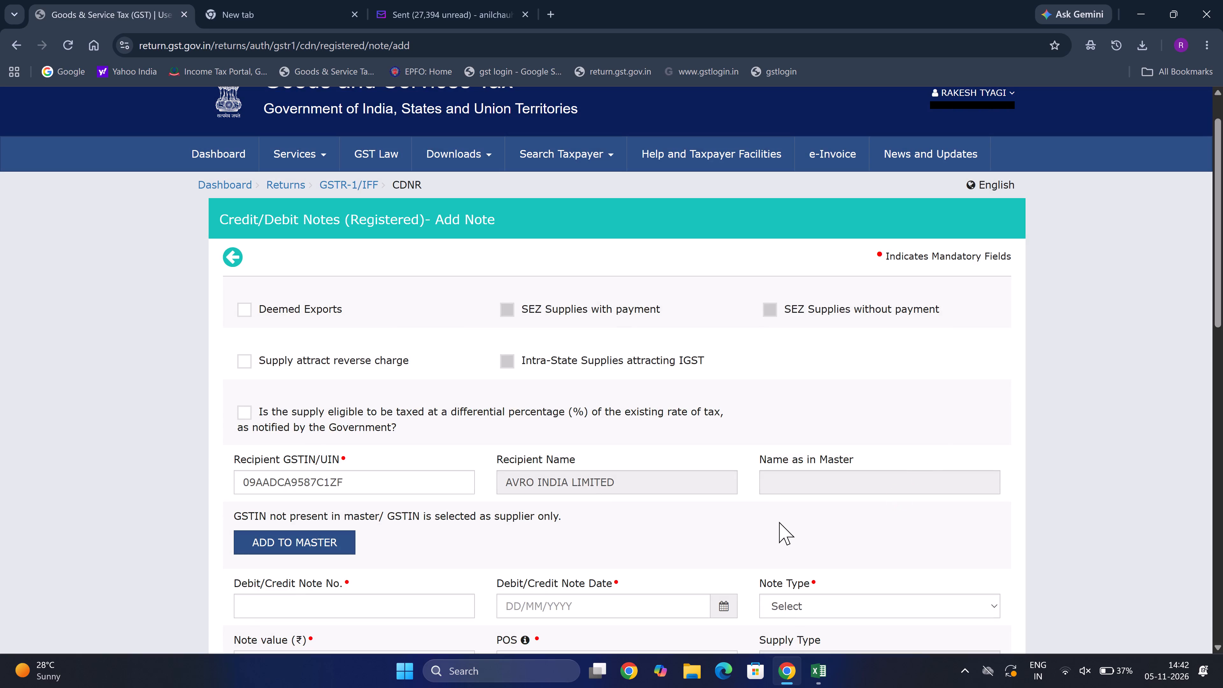
# Fill in the note details with number 012, date 17/10/2026, note type Credit and note value 5040.
pyautogui.click(412, 605)
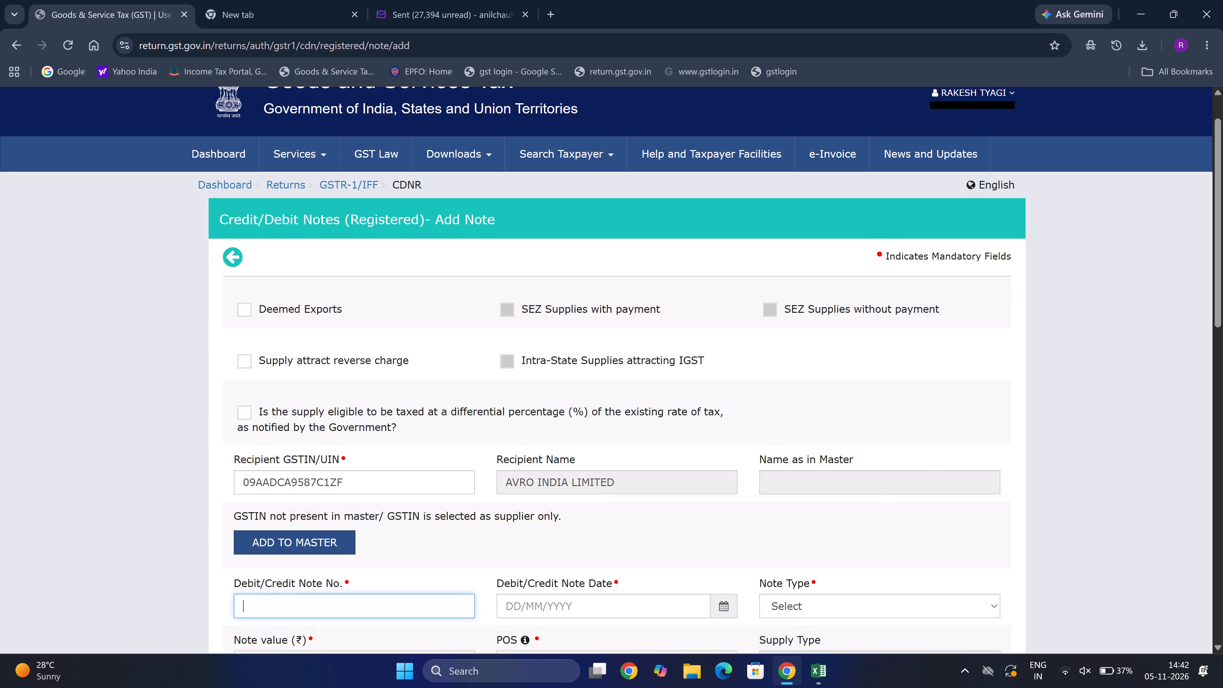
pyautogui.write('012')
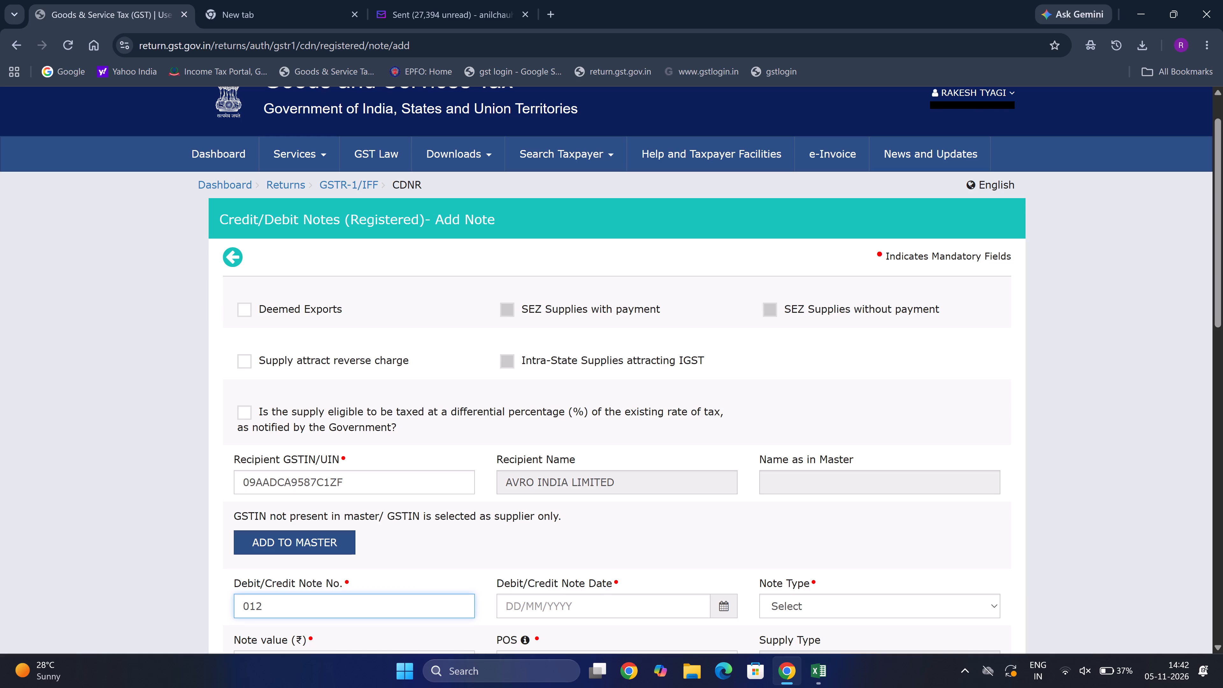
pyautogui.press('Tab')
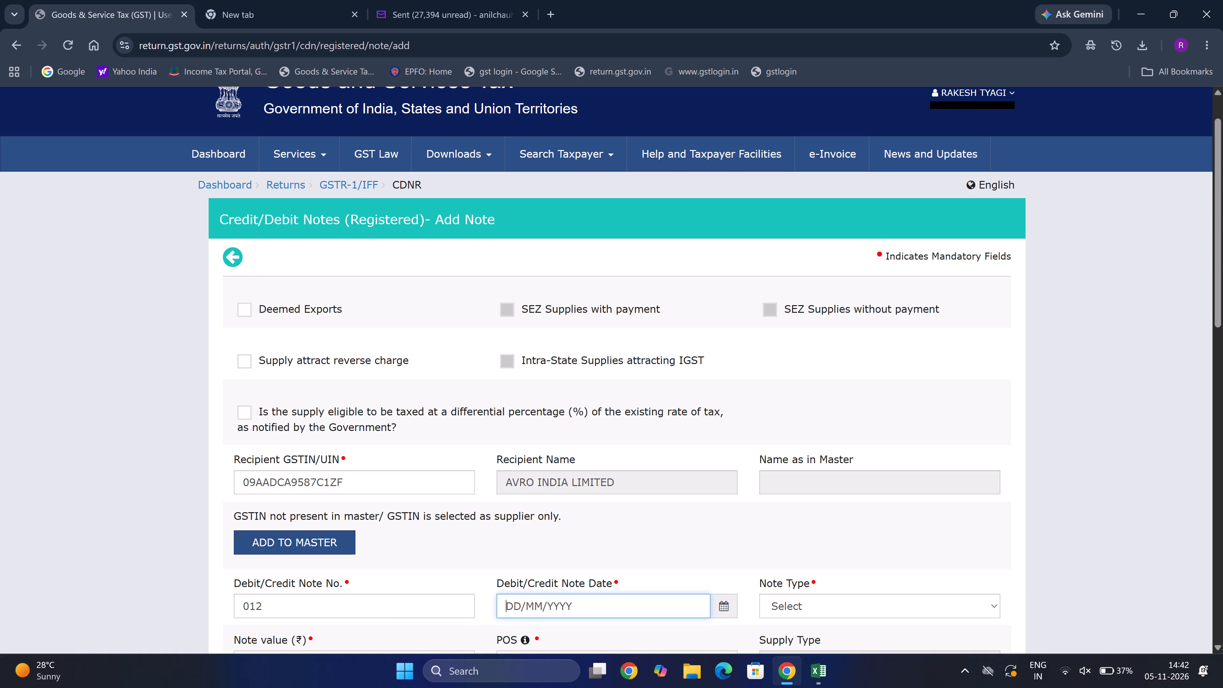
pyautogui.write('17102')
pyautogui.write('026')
pyautogui.click(876, 599)
pyautogui.click(836, 570)
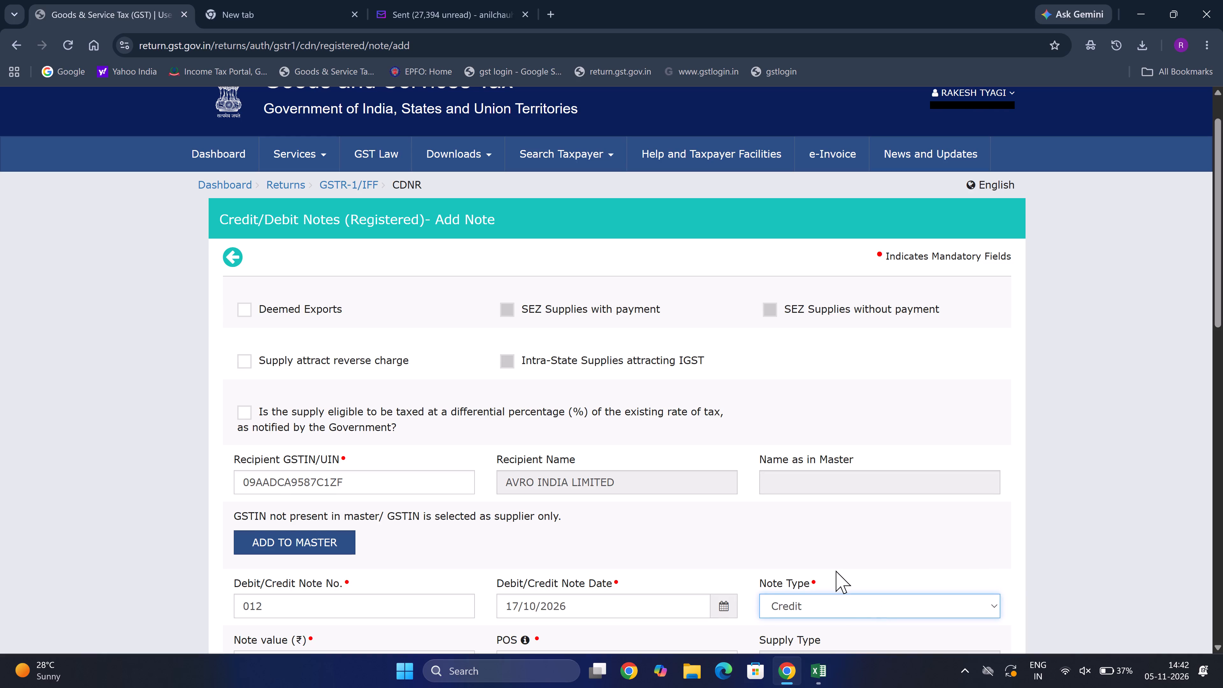
pyautogui.scroll(-7, 836, 570)
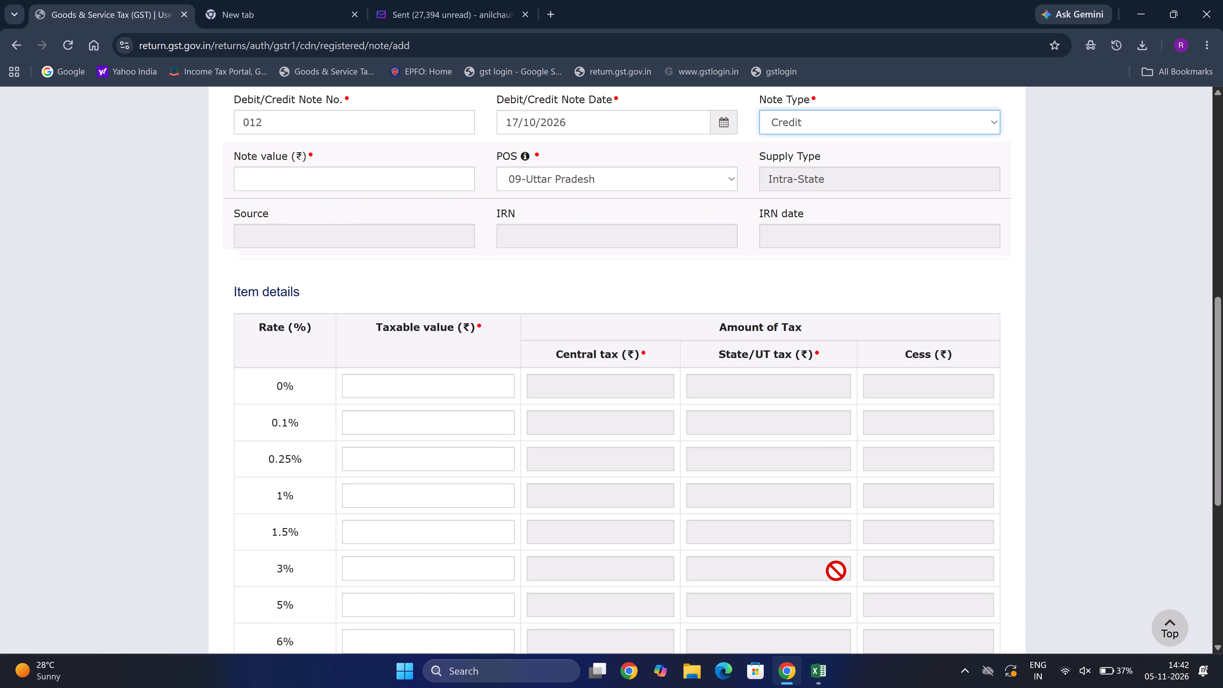
pyautogui.scroll(2, 836, 570)
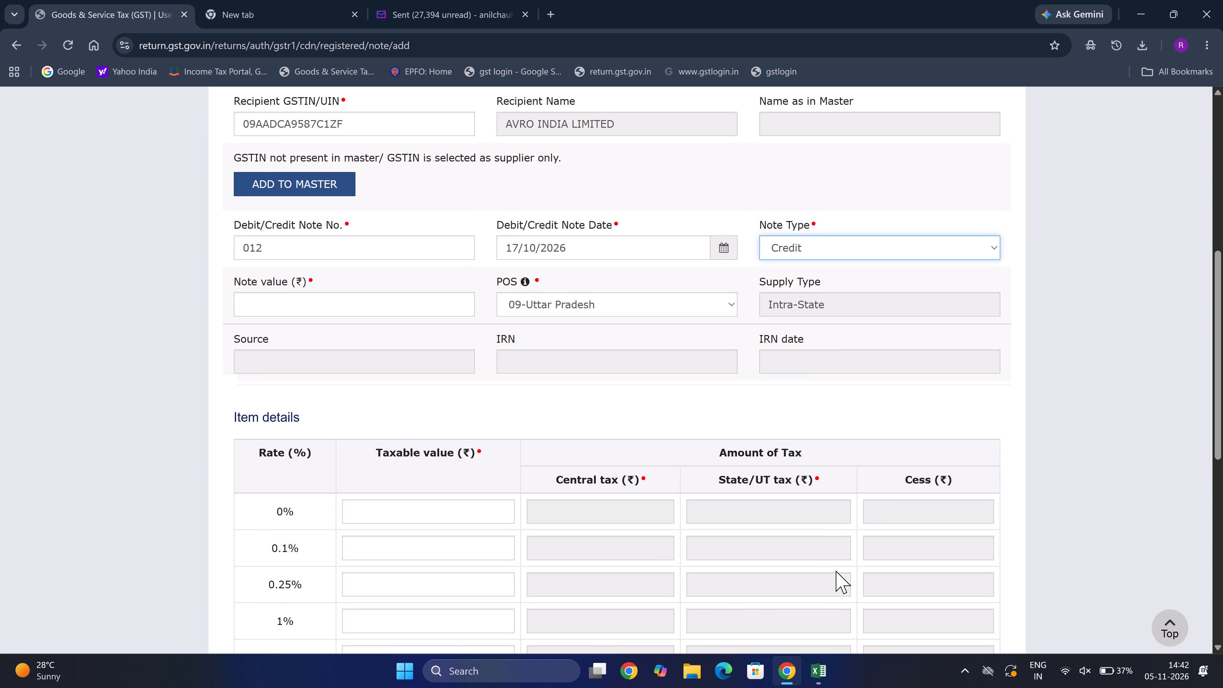
pyautogui.click(440, 308)
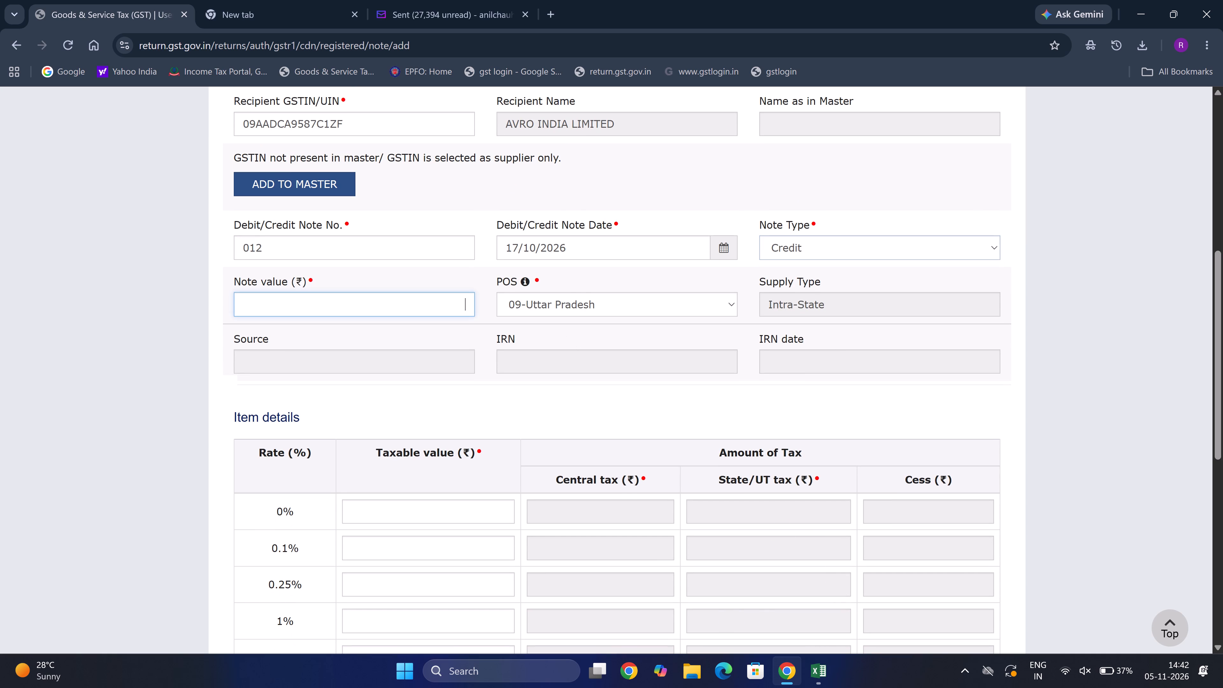
pyautogui.write('5040')
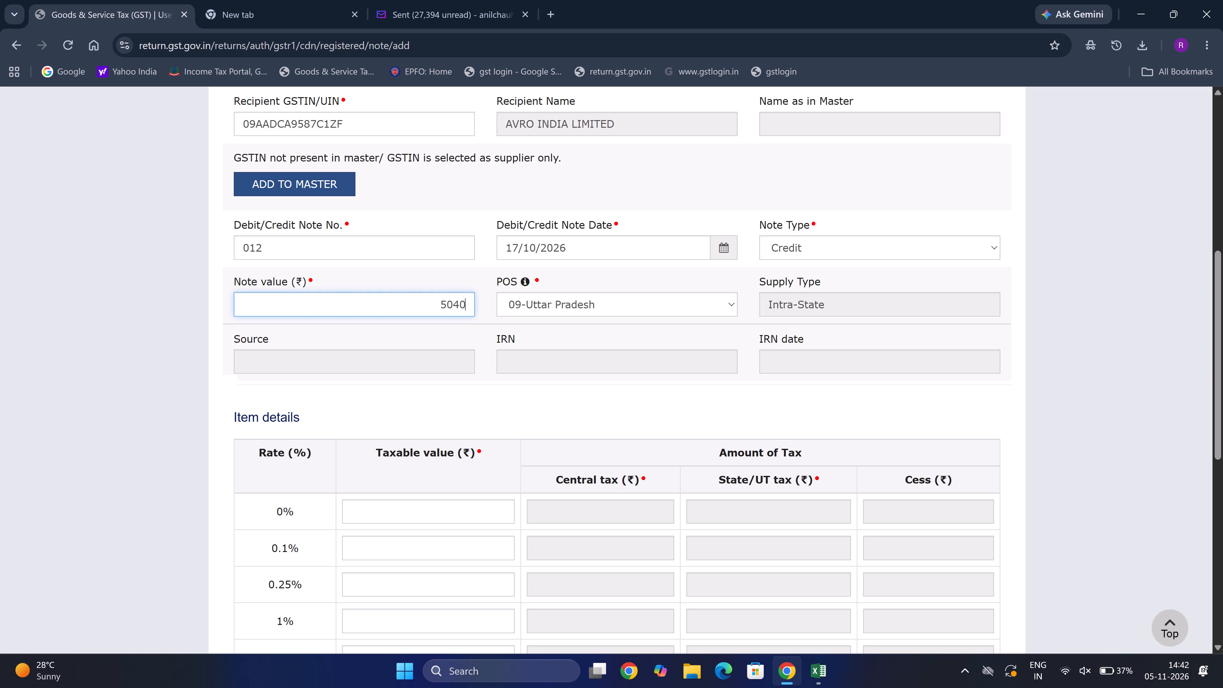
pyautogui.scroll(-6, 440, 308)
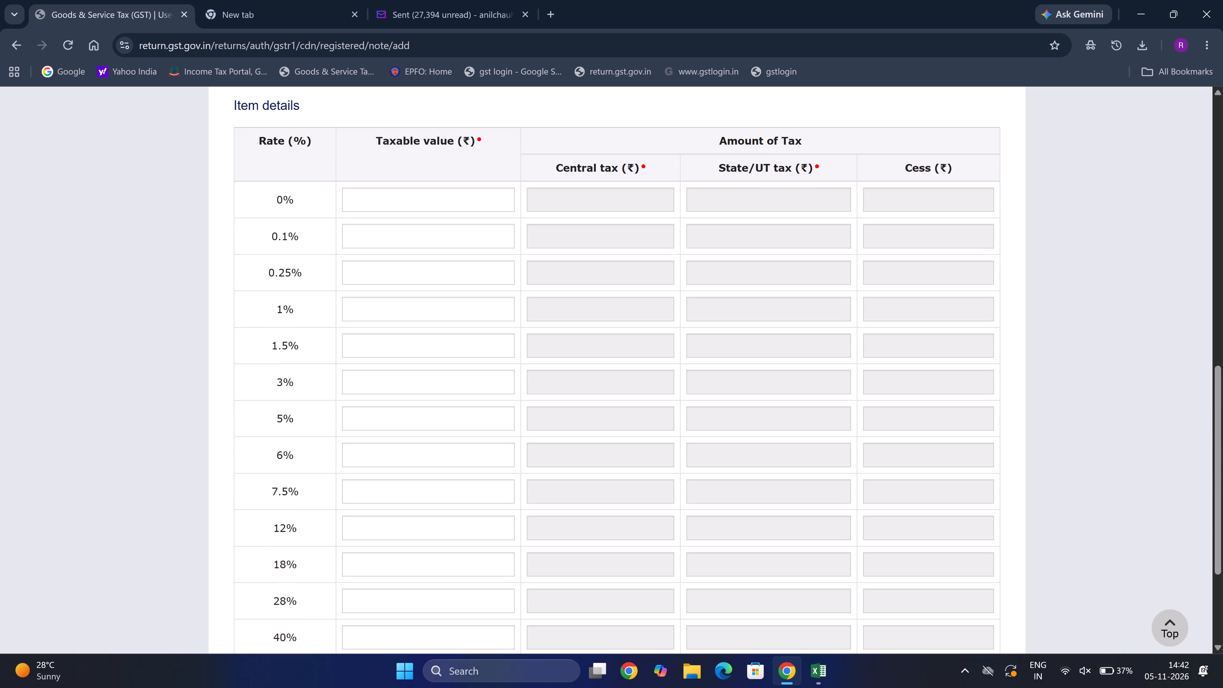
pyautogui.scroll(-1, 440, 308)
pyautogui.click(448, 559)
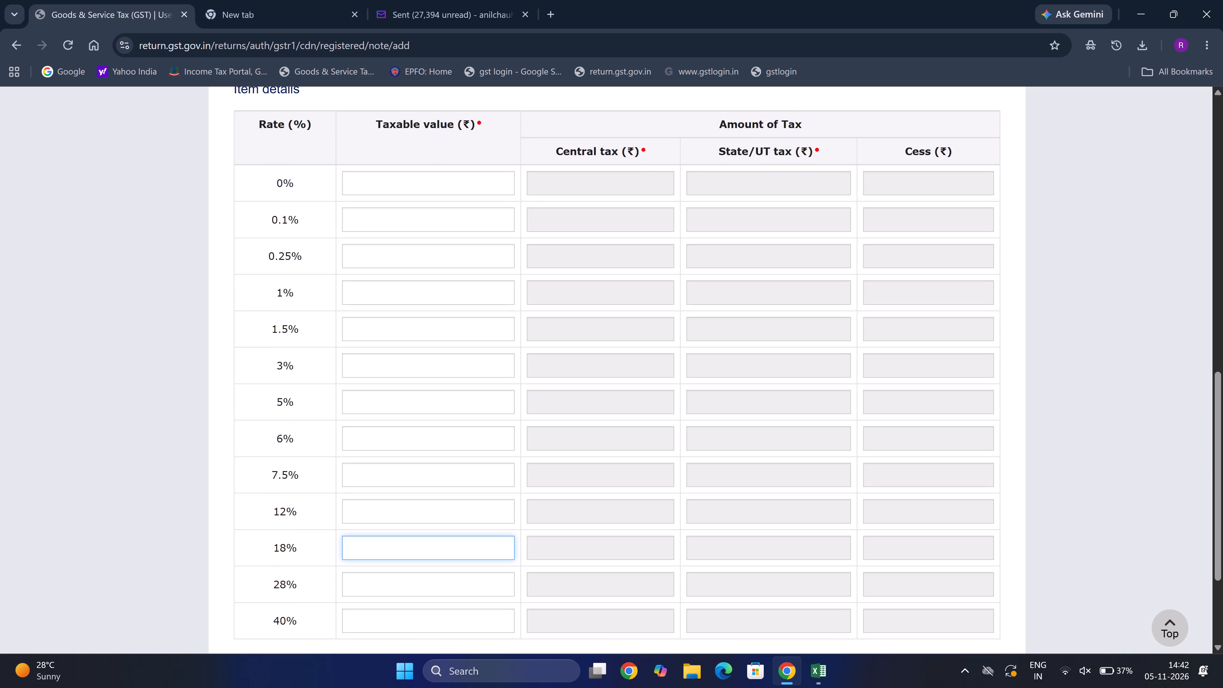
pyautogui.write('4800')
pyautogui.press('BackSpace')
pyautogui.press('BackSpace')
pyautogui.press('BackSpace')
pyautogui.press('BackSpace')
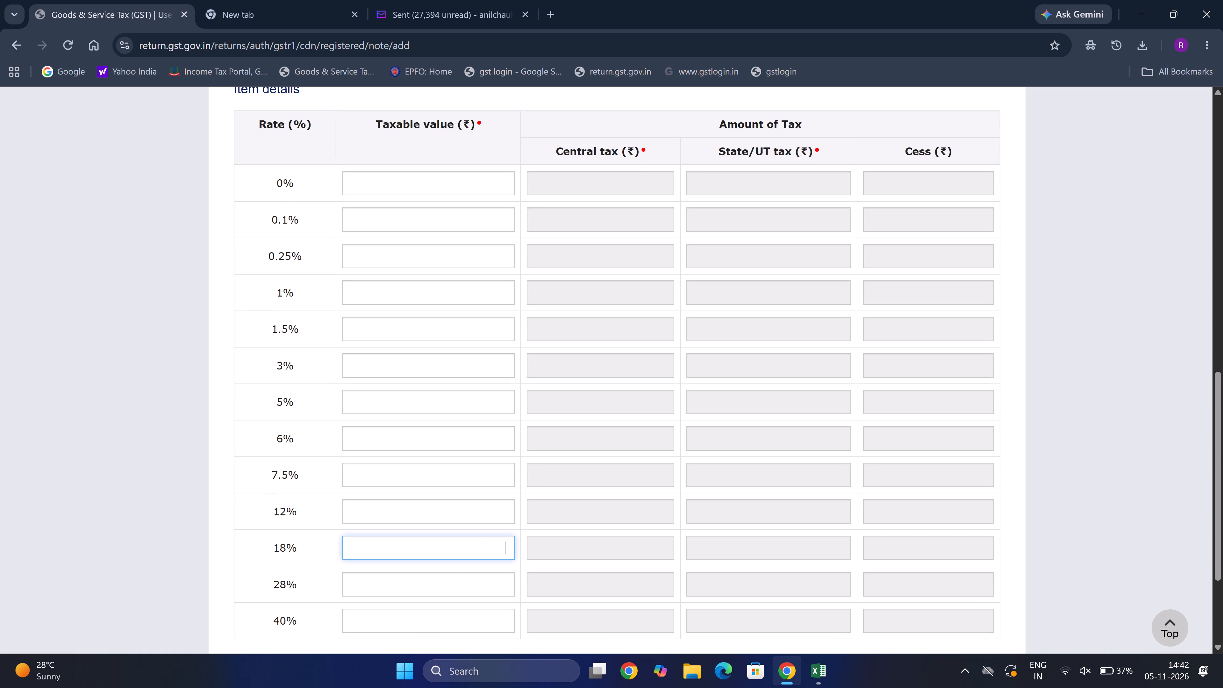
# Enter a taxable value of 4800 at the 5% rate and save the credit note.
pyautogui.moveTo(394, 419); pyautogui.dragTo(400, 407)
pyautogui.click(400, 407)
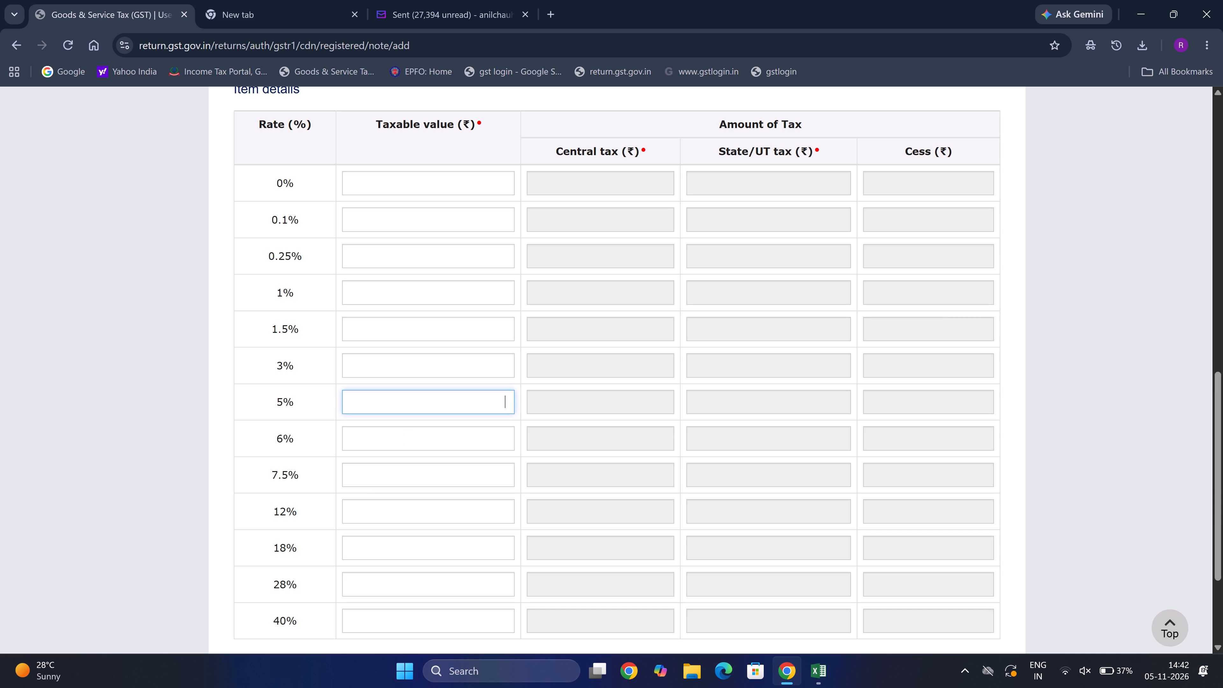
pyautogui.write('4800')
pyautogui.scroll(-5, 697, 473)
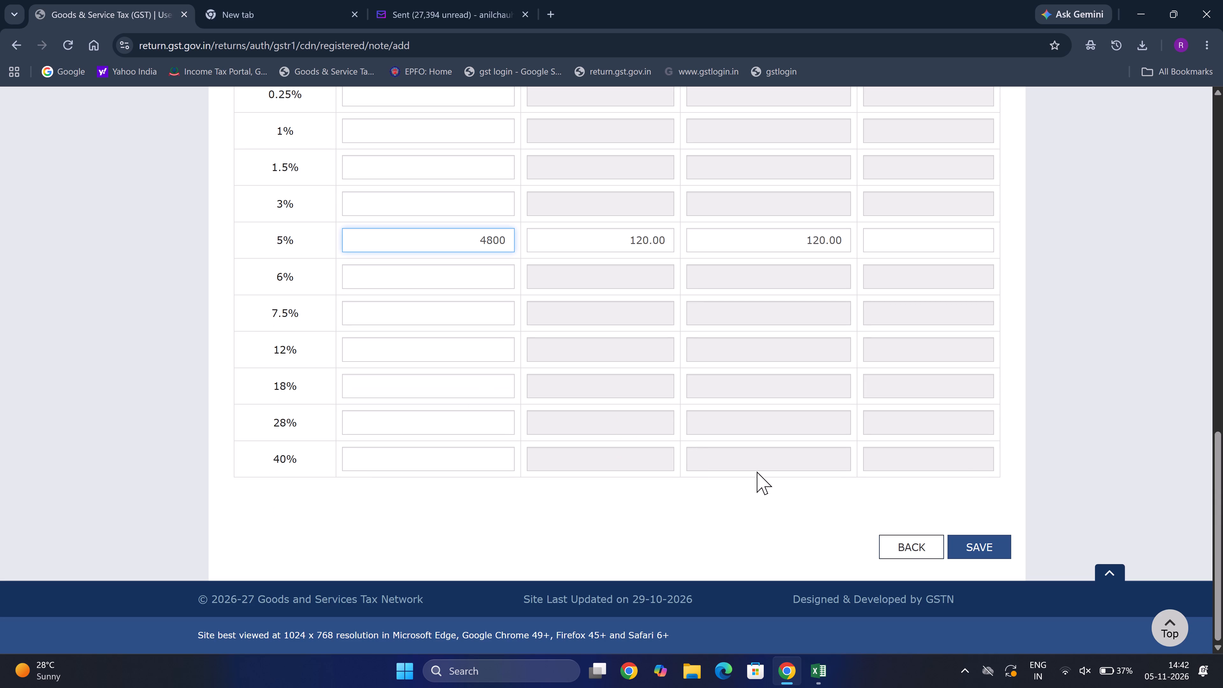
pyautogui.click(972, 541)
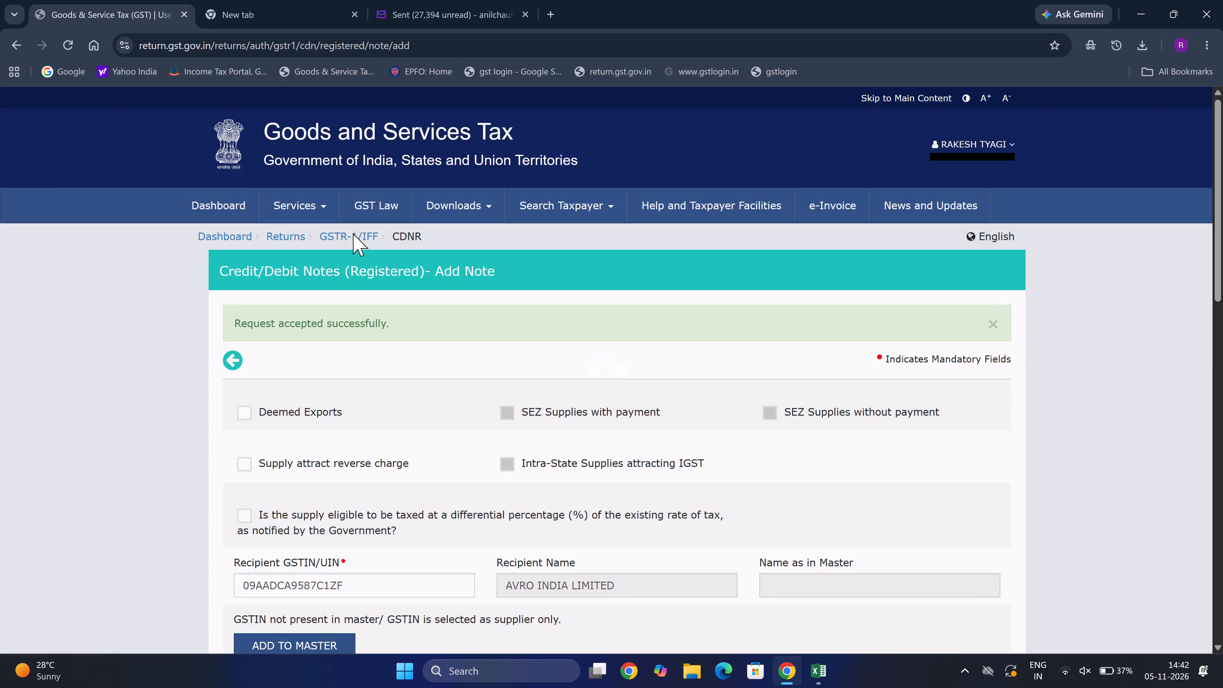
# Return to the GSTR-1 overview and generate the summary.
pyautogui.click(339, 236)
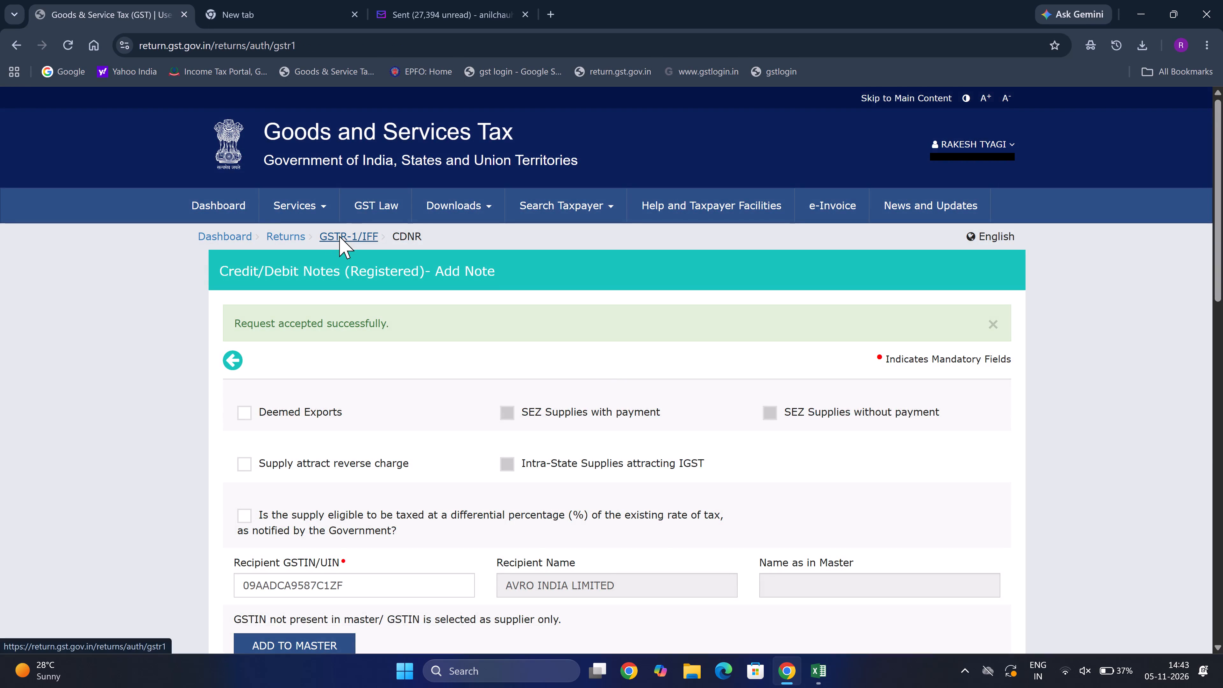
pyautogui.scroll(-4, 672, 322)
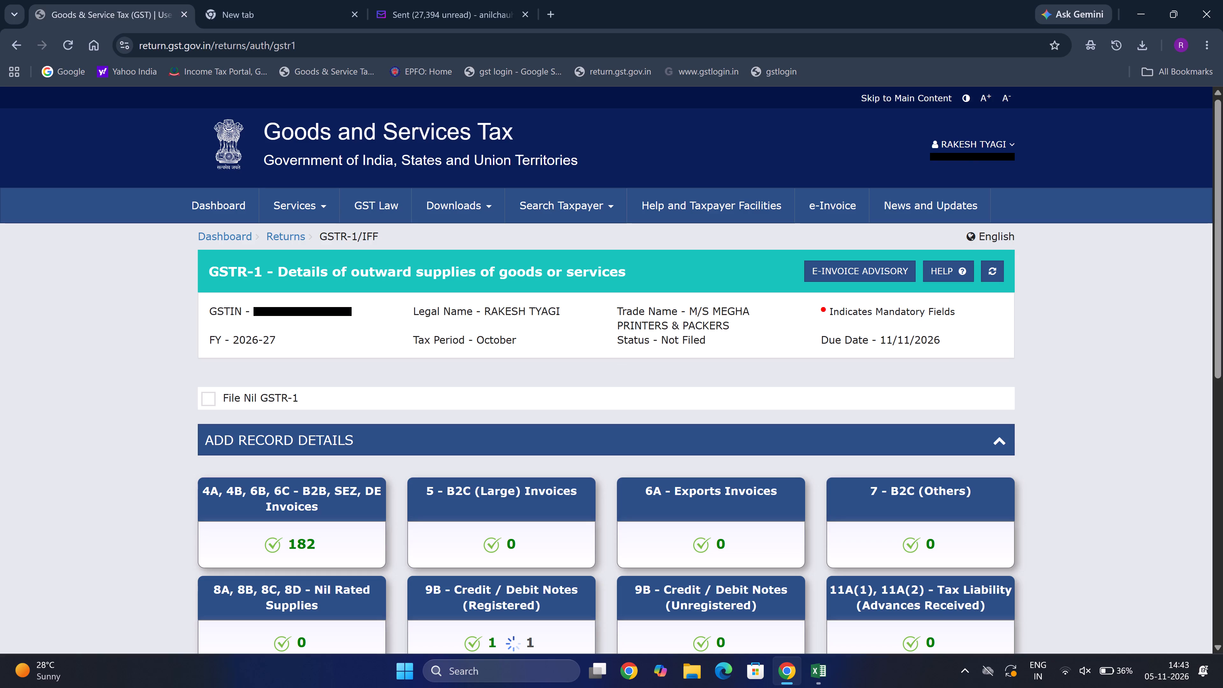
pyautogui.scroll(-3, 672, 322)
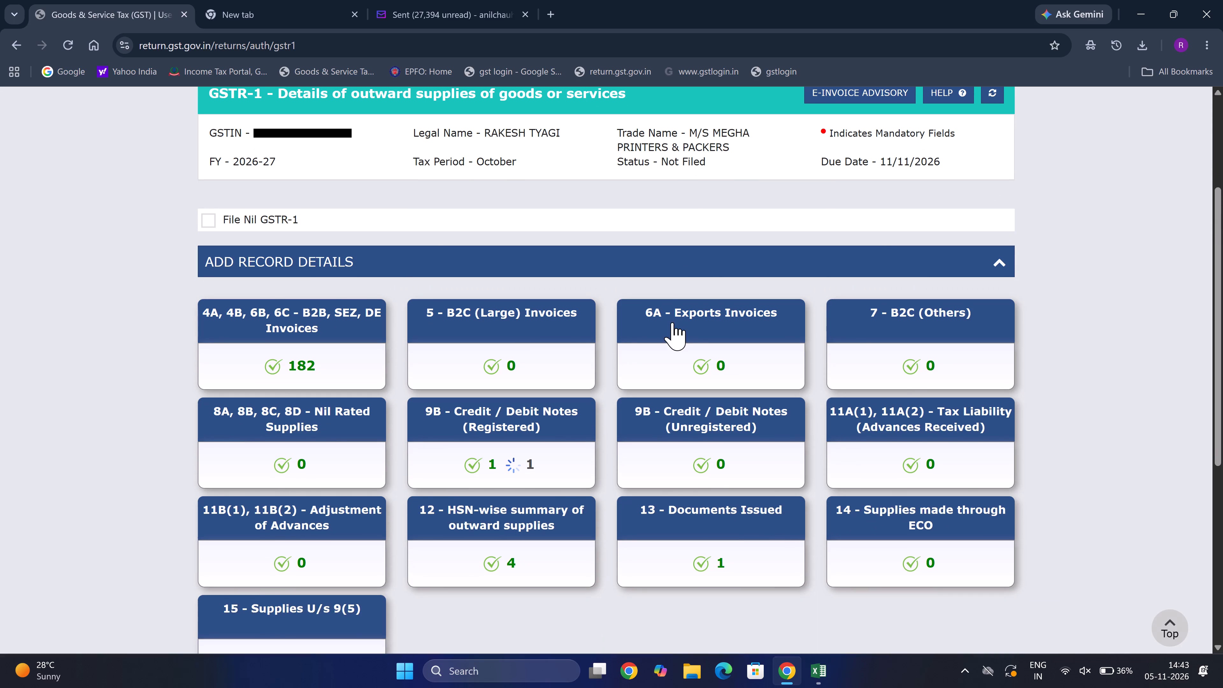
pyautogui.scroll(-4, 672, 322)
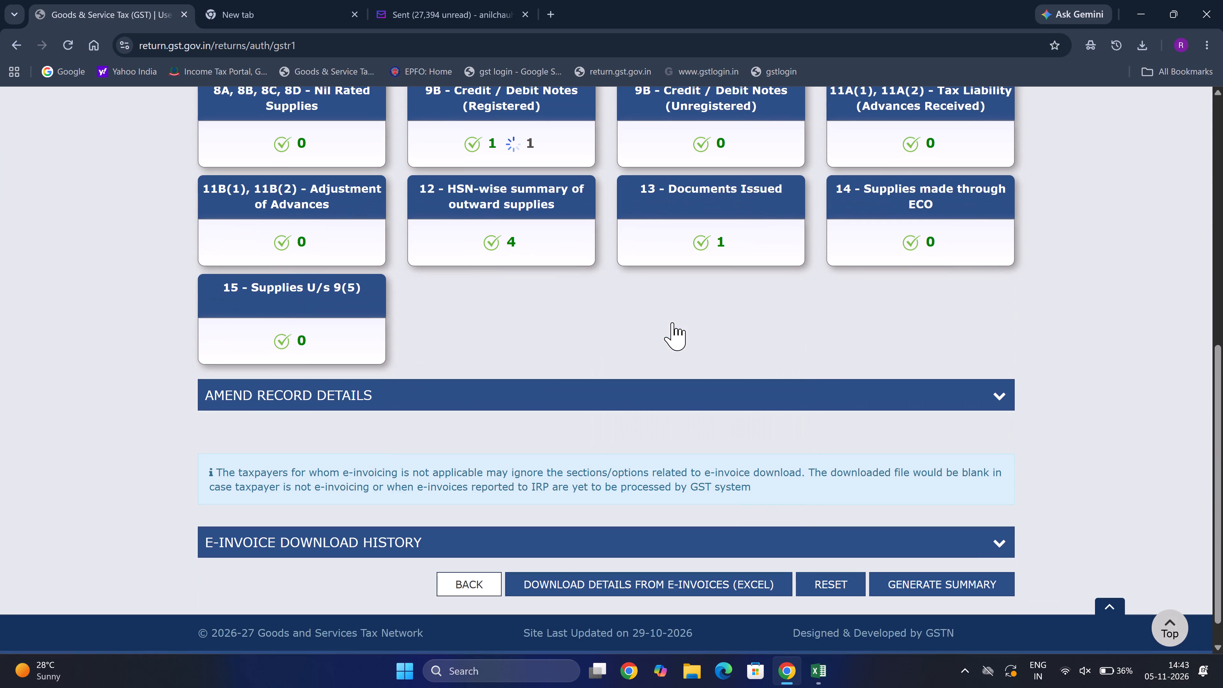
pyautogui.scroll(-1, 672, 322)
pyautogui.click(959, 580)
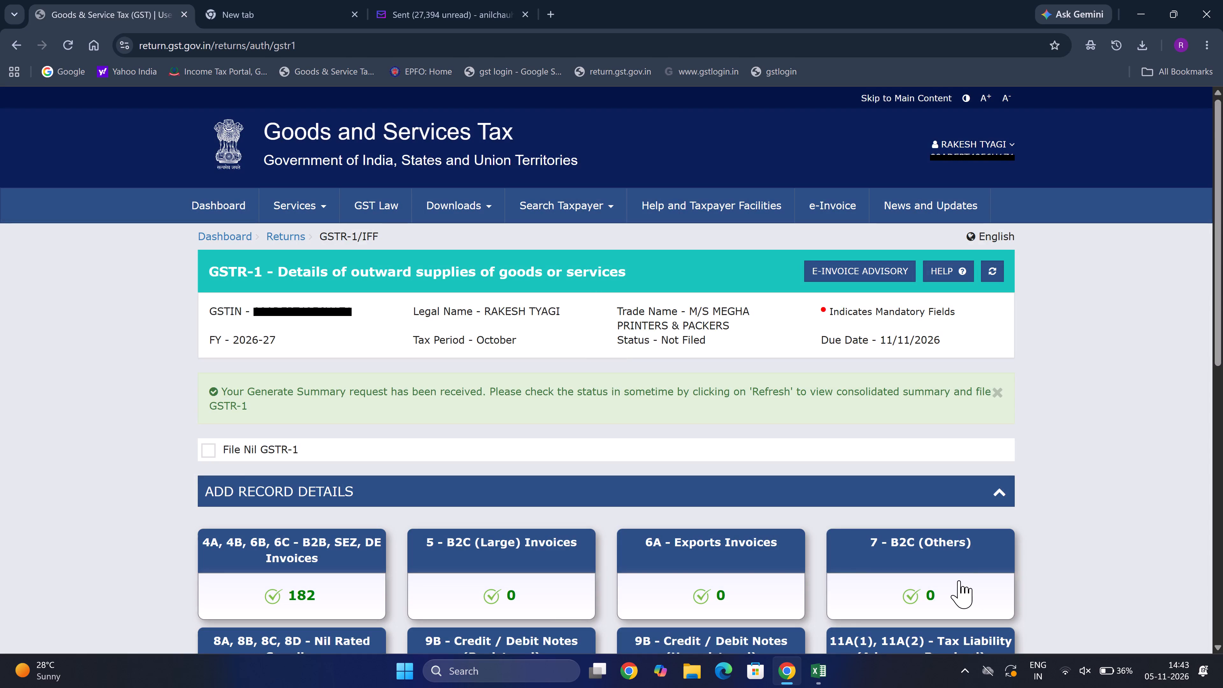
# Refresh the GSTR-1 overview and proceed to the filing page with the consolidated summary.
pyautogui.scroll(-6, 959, 580)
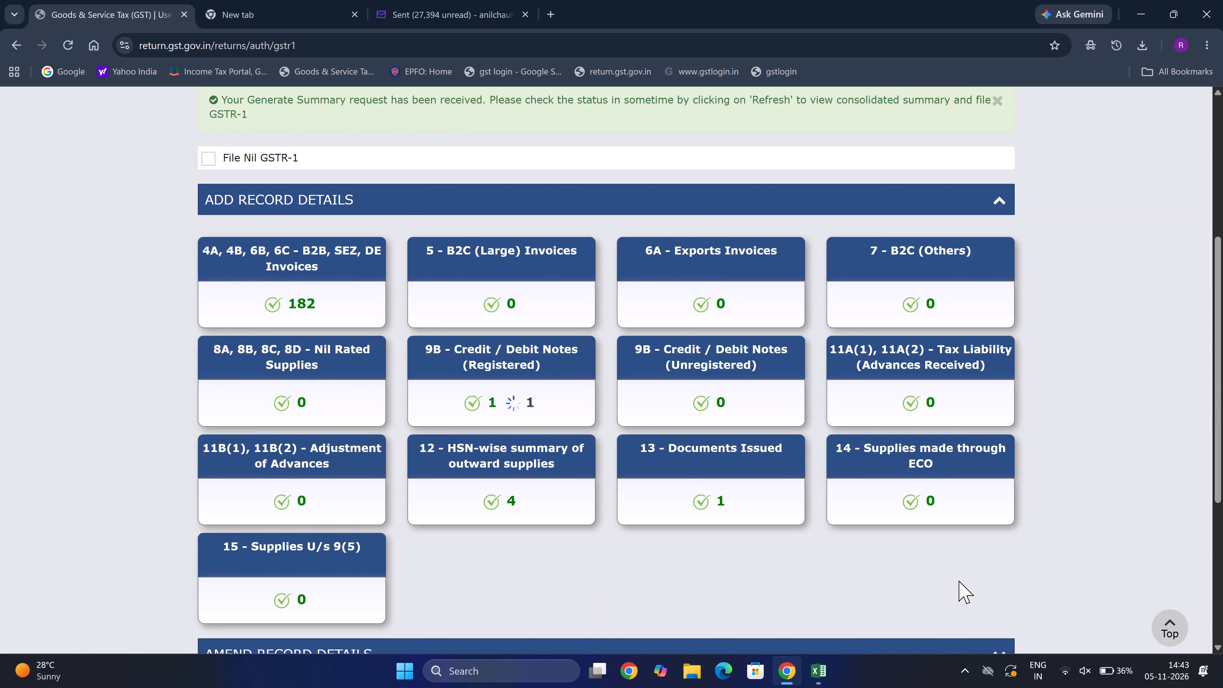
pyautogui.scroll(1, 959, 580)
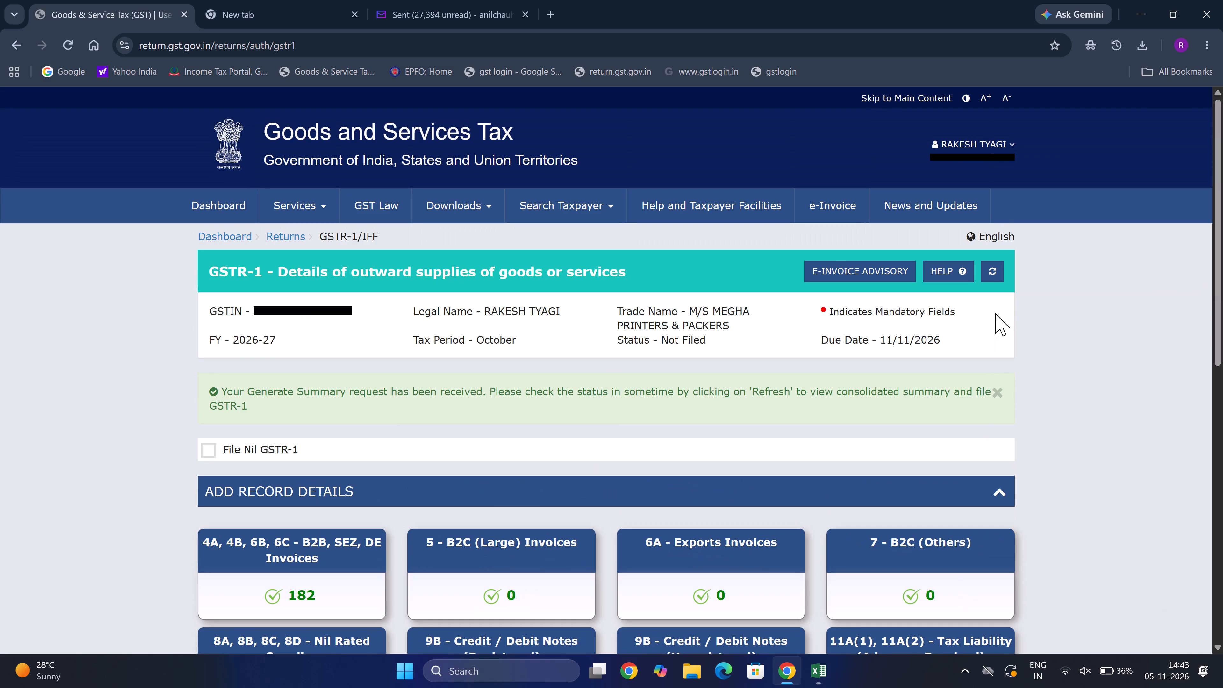
pyautogui.click(992, 270)
pyautogui.scroll(-2, 992, 270)
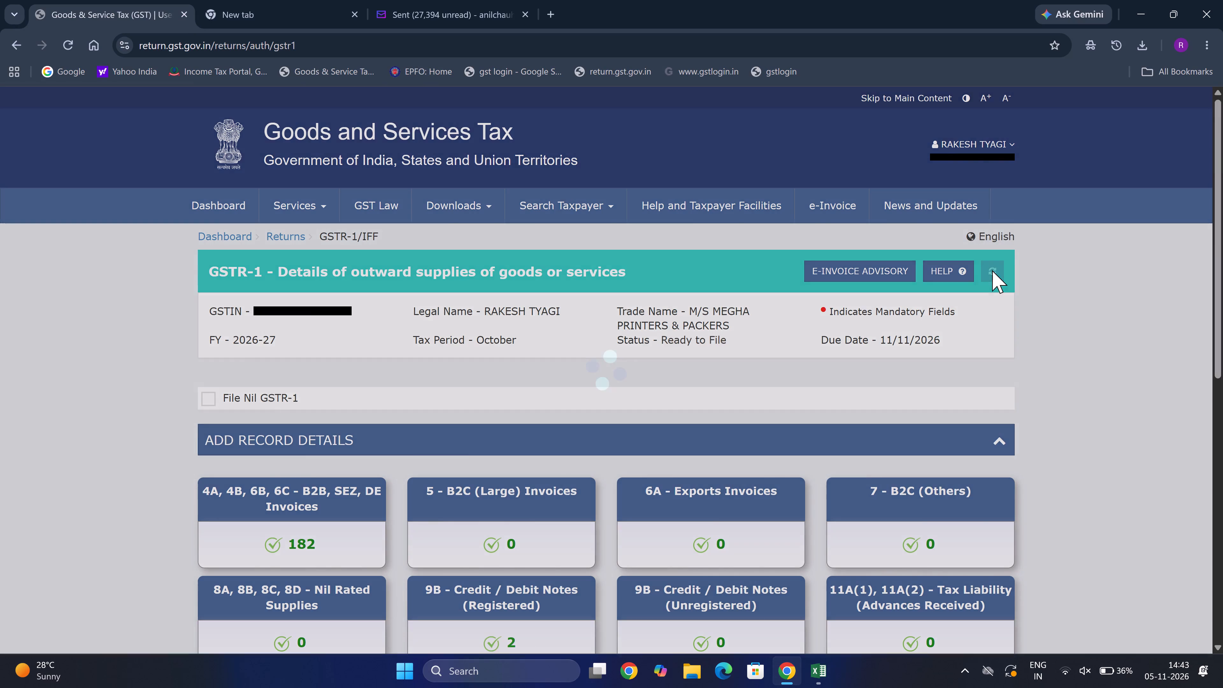
pyautogui.scroll(-9, 992, 270)
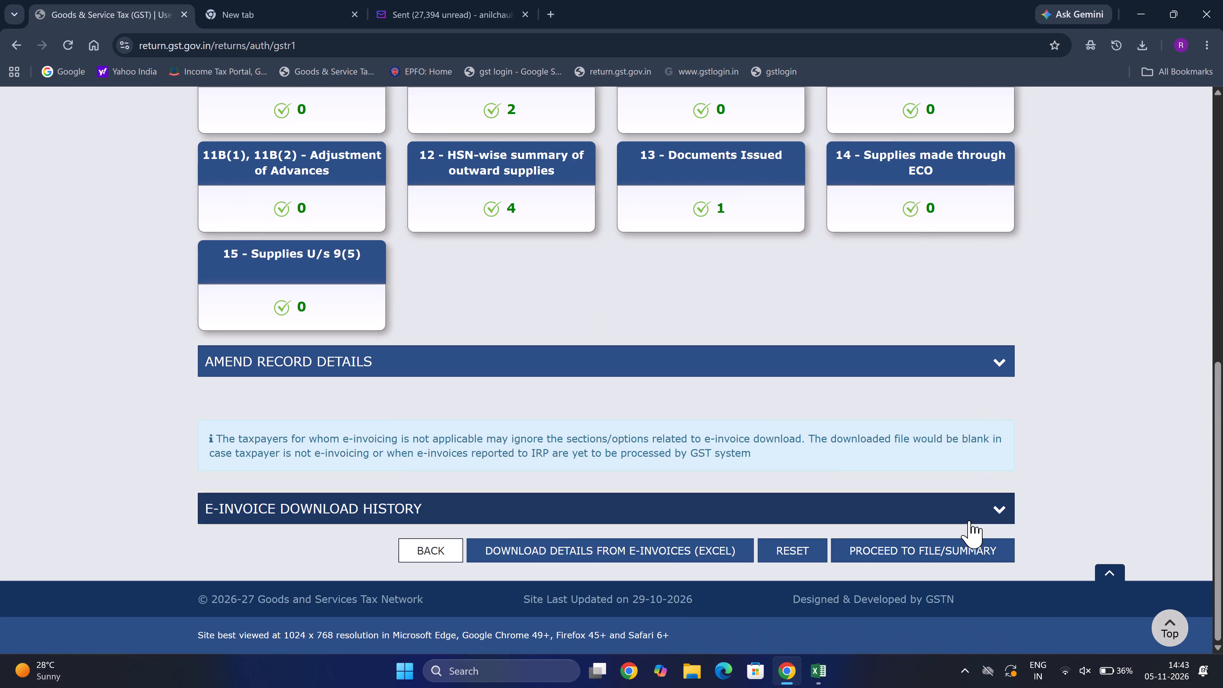
pyautogui.click(971, 546)
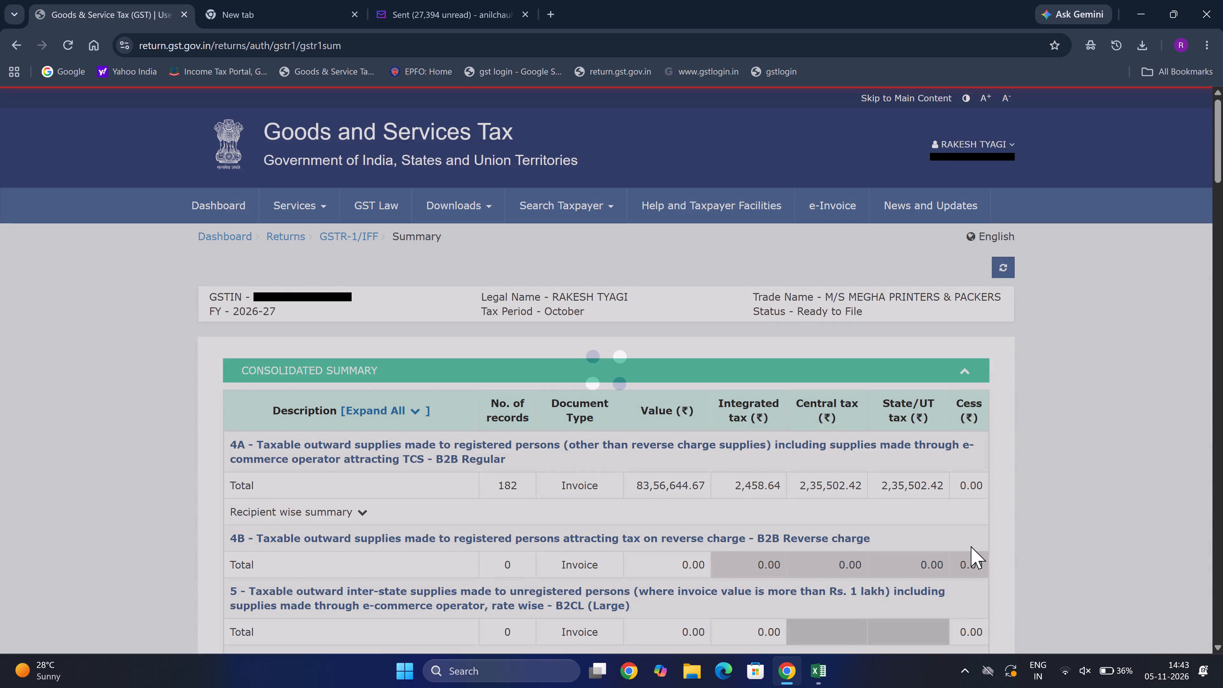
# Review the consolidated summary through the 9B credit/debit notes and table 12 HSN-wise summary down to the Total Liability row.
pyautogui.scroll(-16, 971, 546)
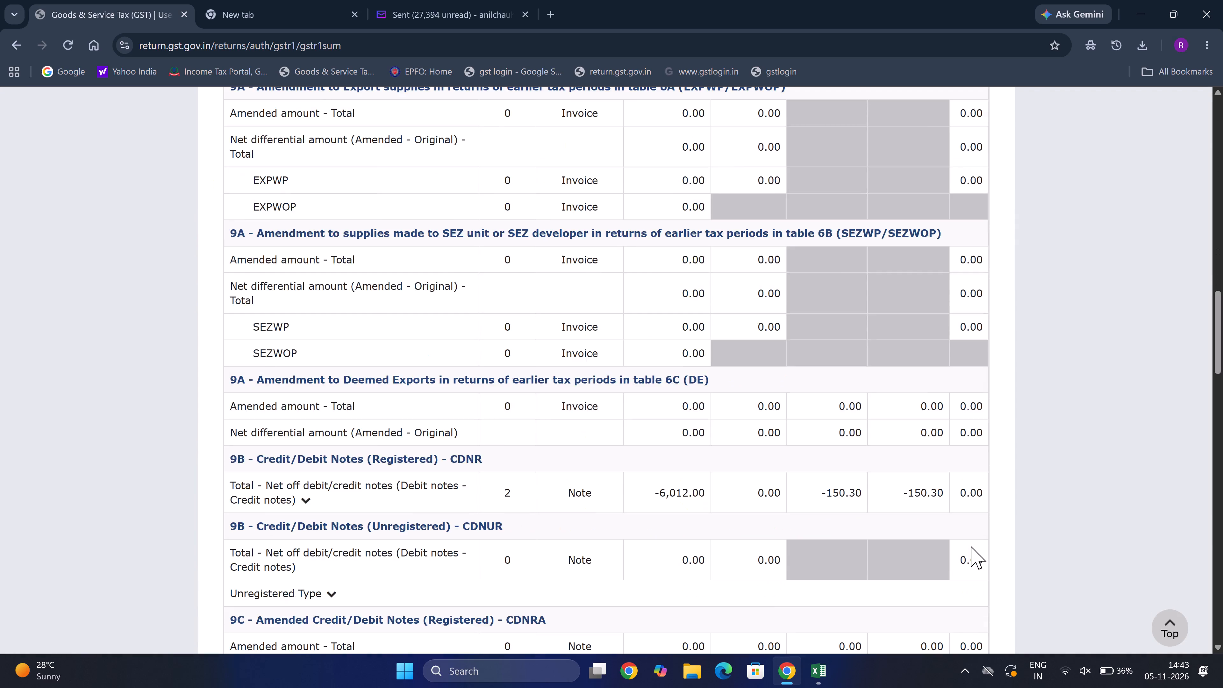
pyautogui.scroll(-3, 971, 546)
pyautogui.scroll(2, 971, 546)
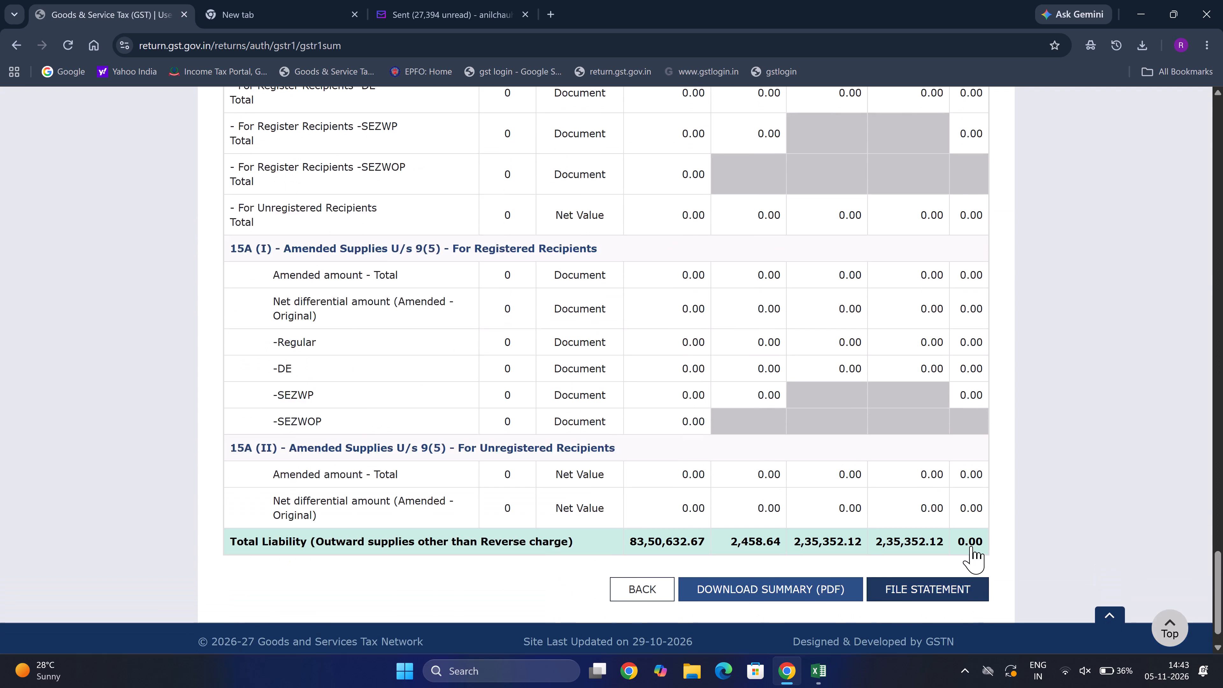
pyautogui.scroll(10, 971, 546)
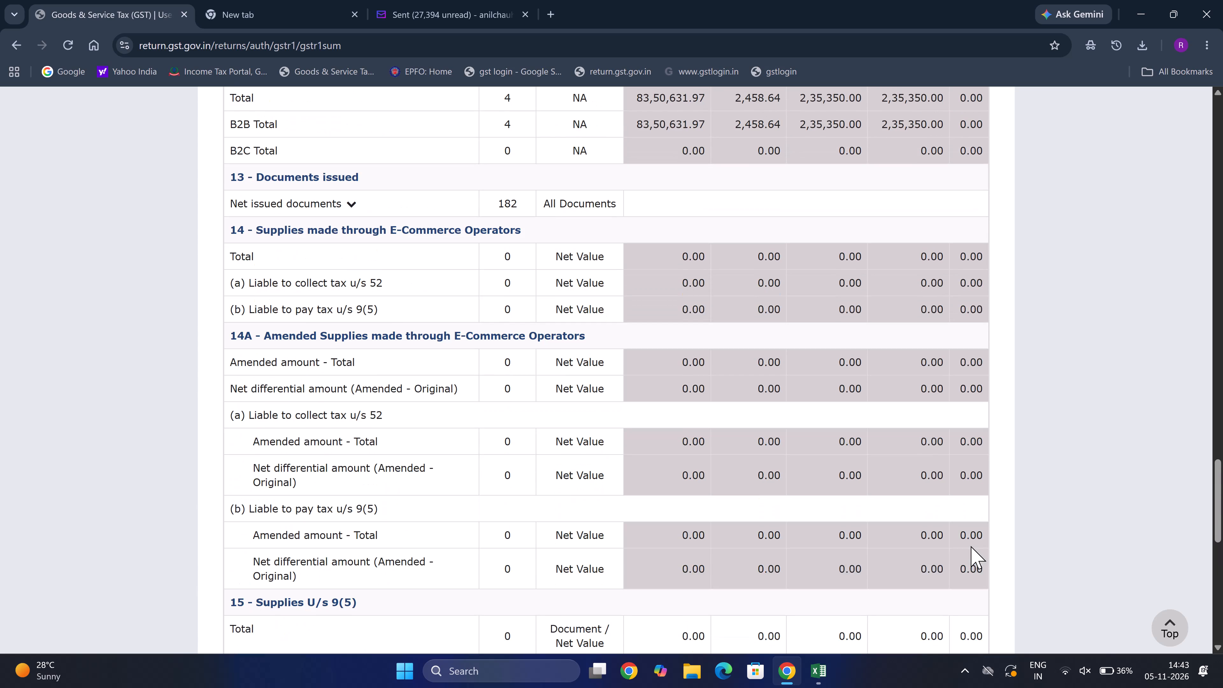
pyautogui.scroll(-1, 971, 546)
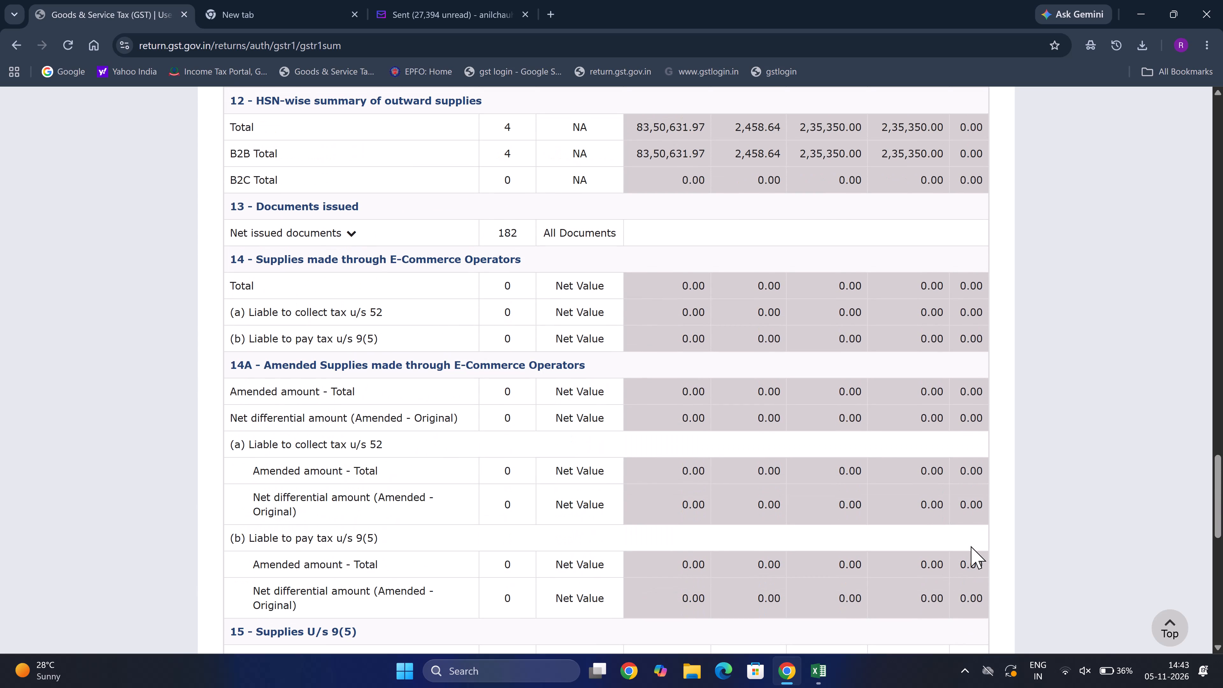
pyautogui.scroll(-2, 971, 546)
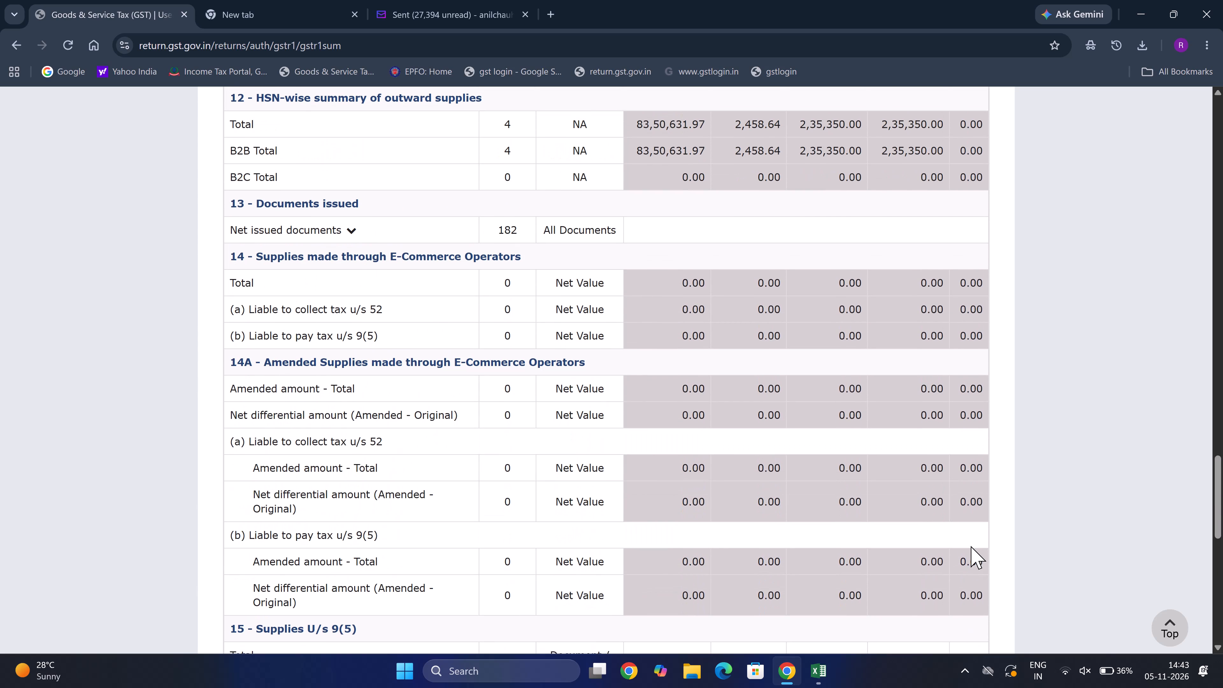
pyautogui.scroll(-3, 971, 546)
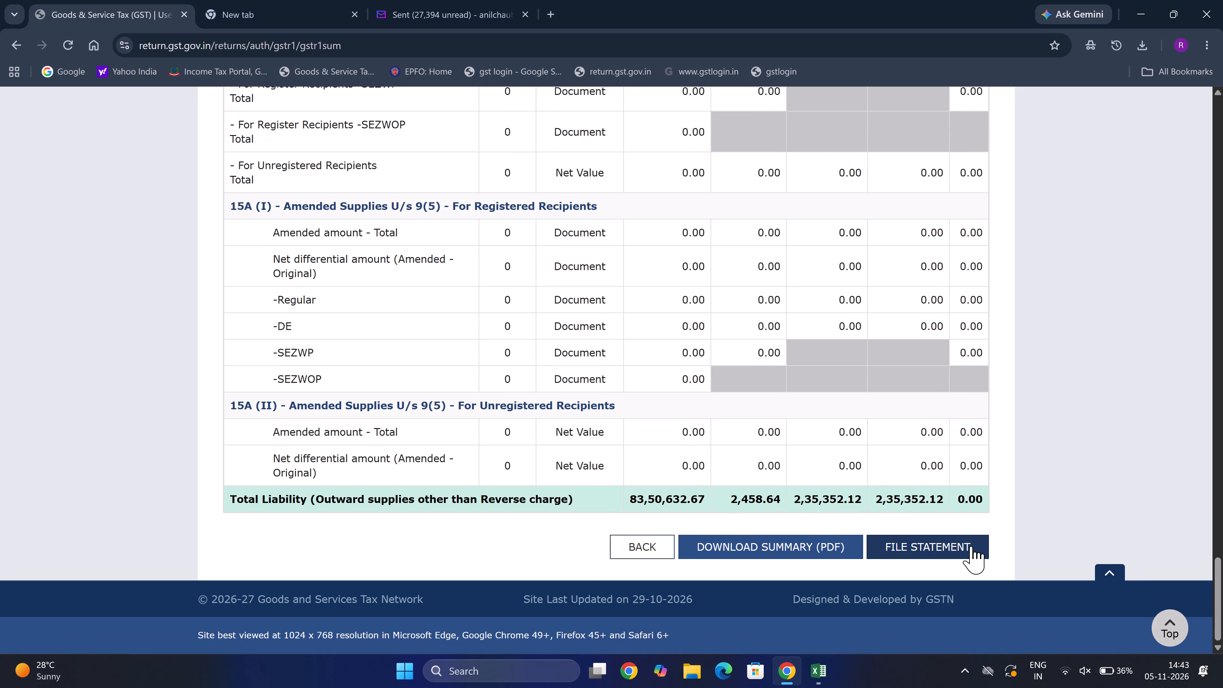
# Compare the table 12 HSN-wise totals with the Total Liability row of the consolidated summary.
pyautogui.scroll(3, 971, 546)
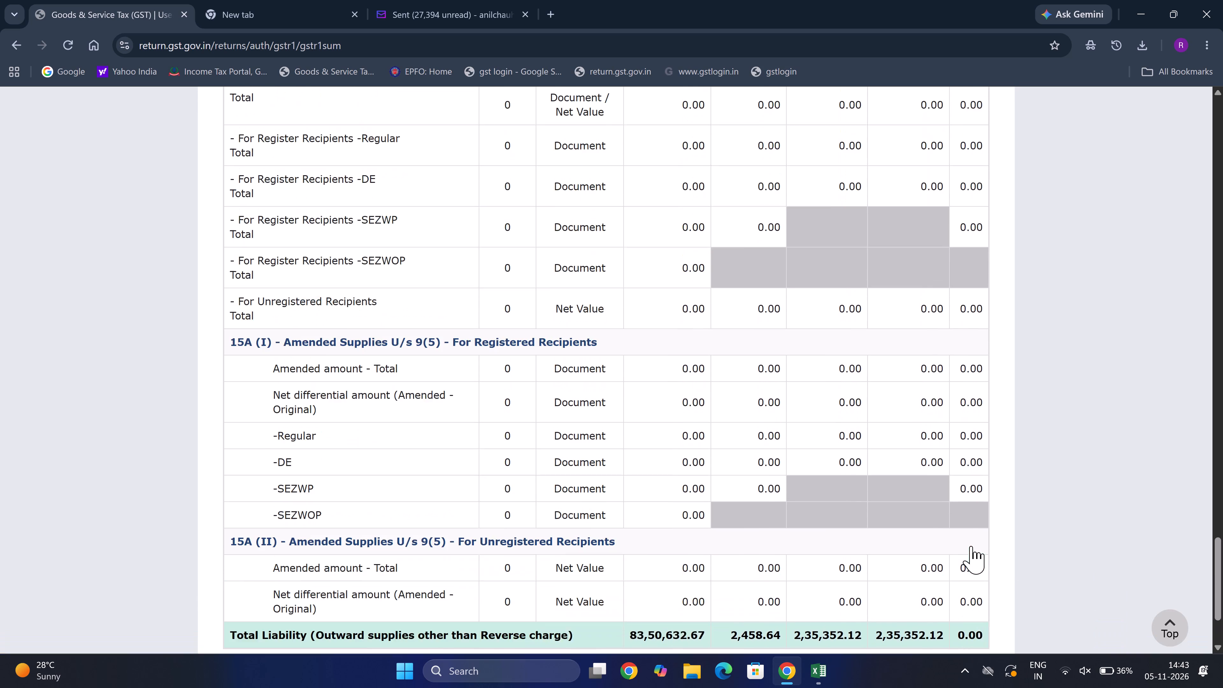
pyautogui.scroll(4, 971, 546)
pyautogui.scroll(-2, 971, 546)
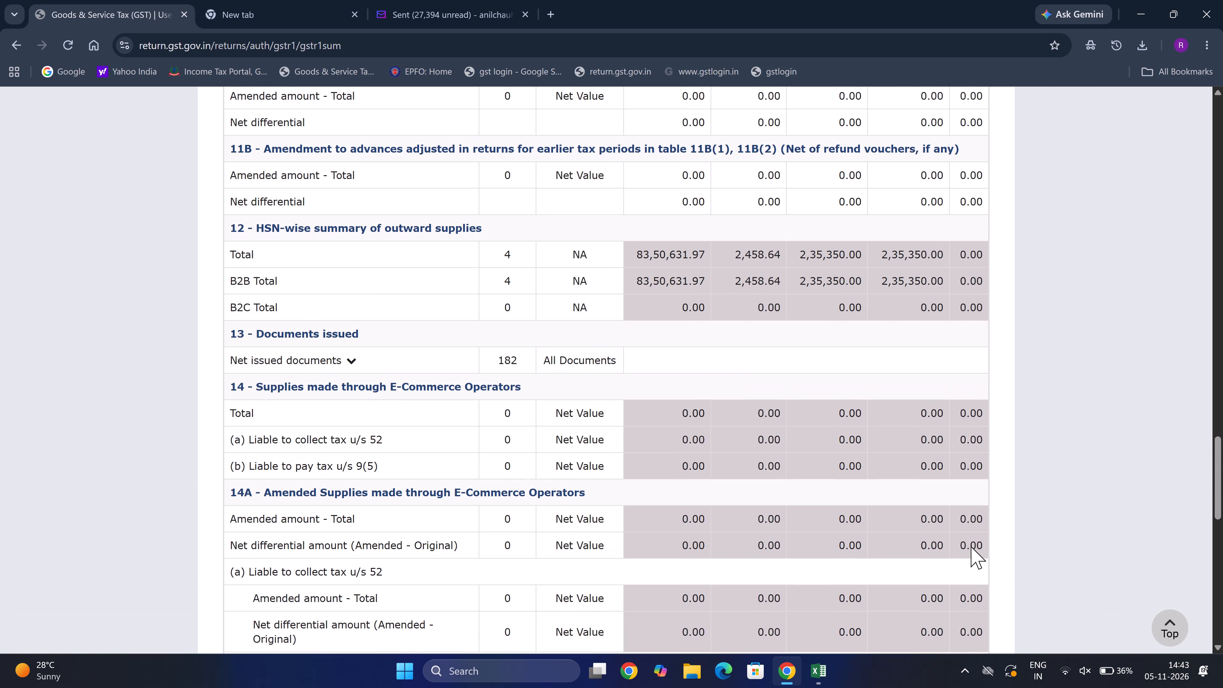
pyautogui.scroll(-2, 971, 546)
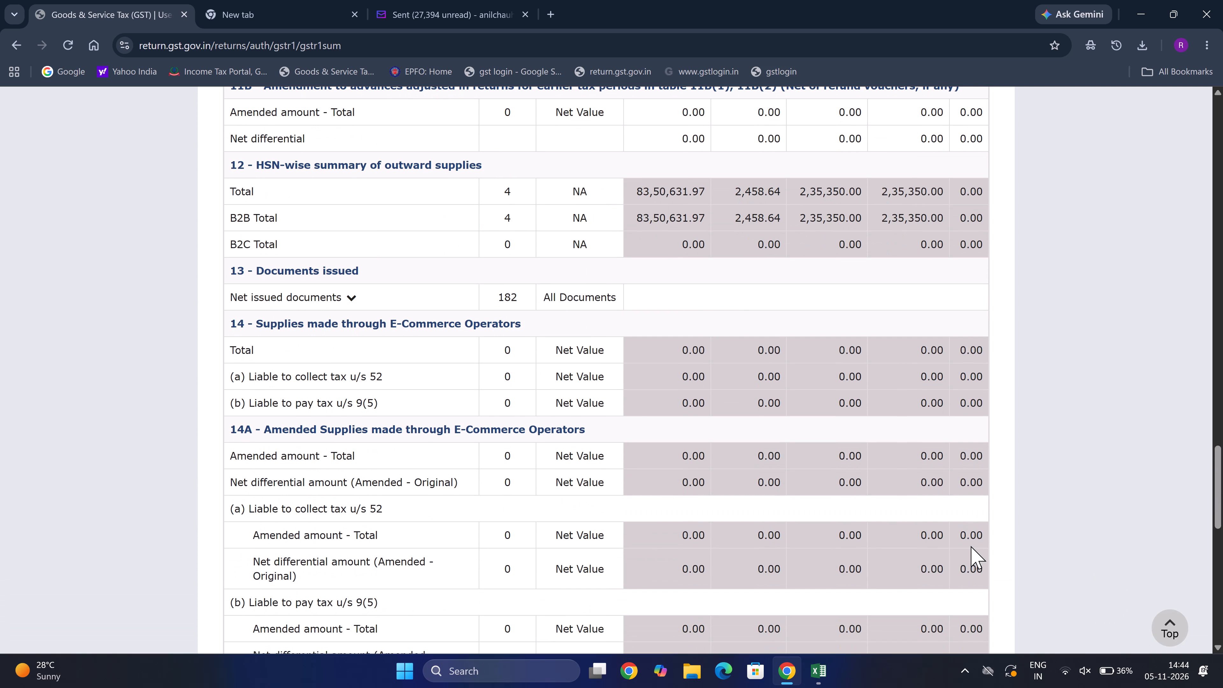
pyautogui.scroll(-3, 971, 546)
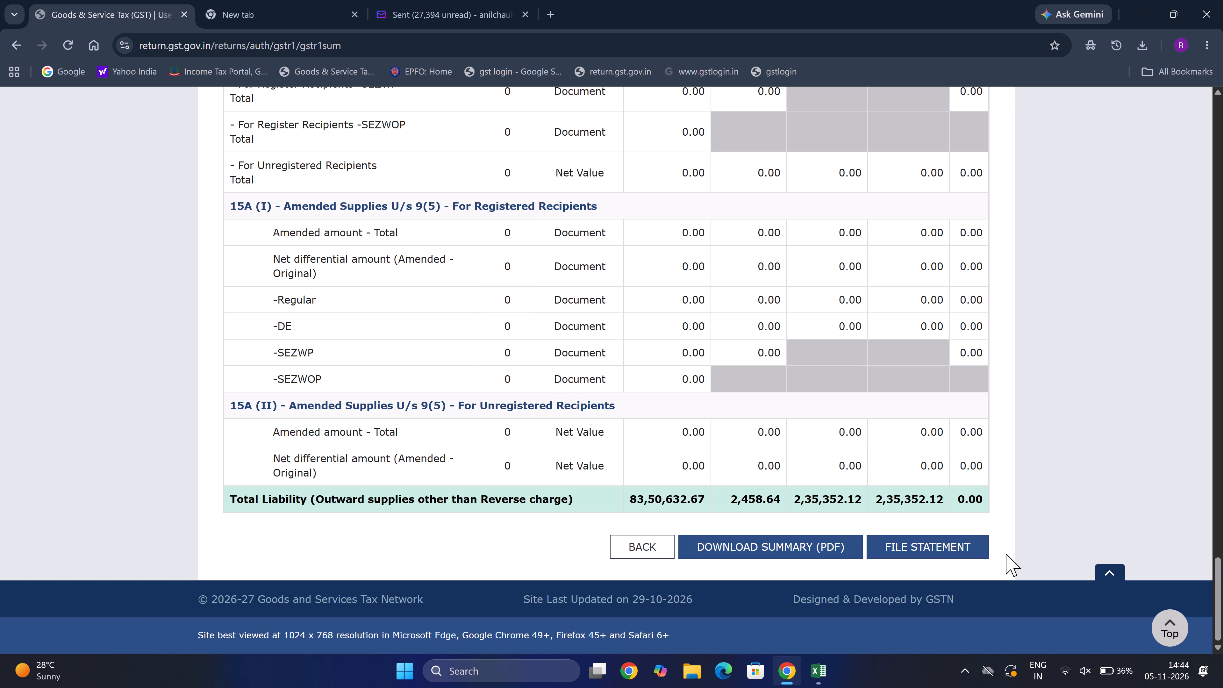
pyautogui.rightClick(937, 519)
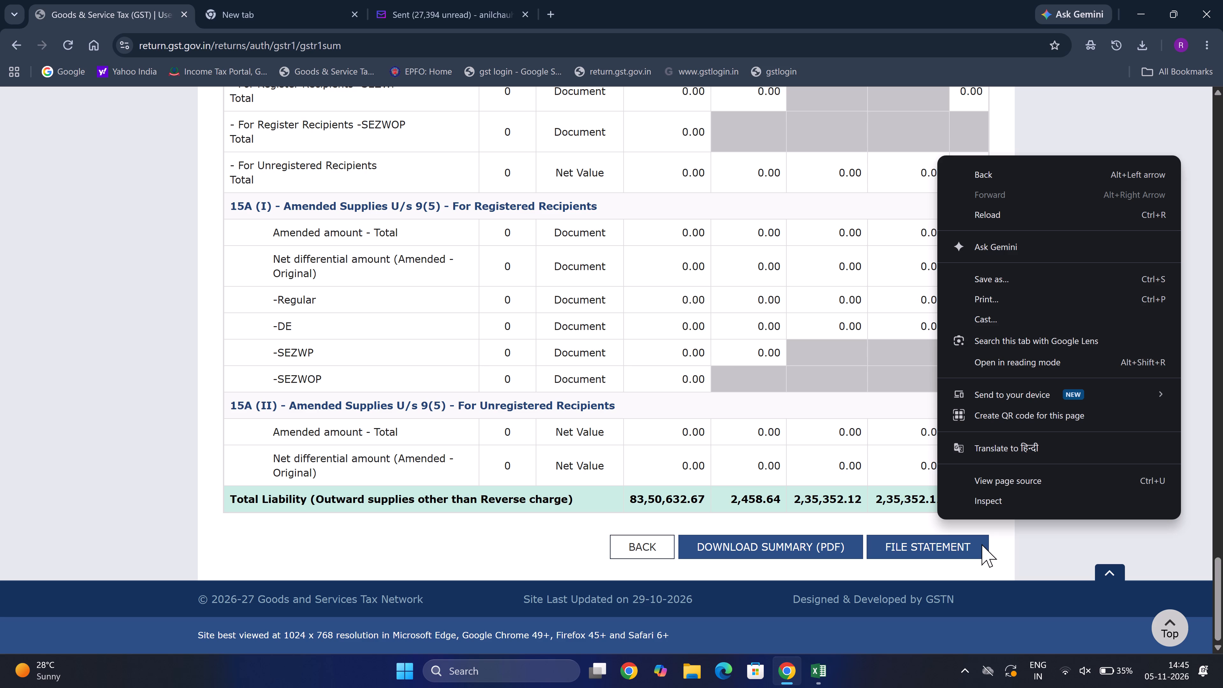
pyautogui.click(1070, 552)
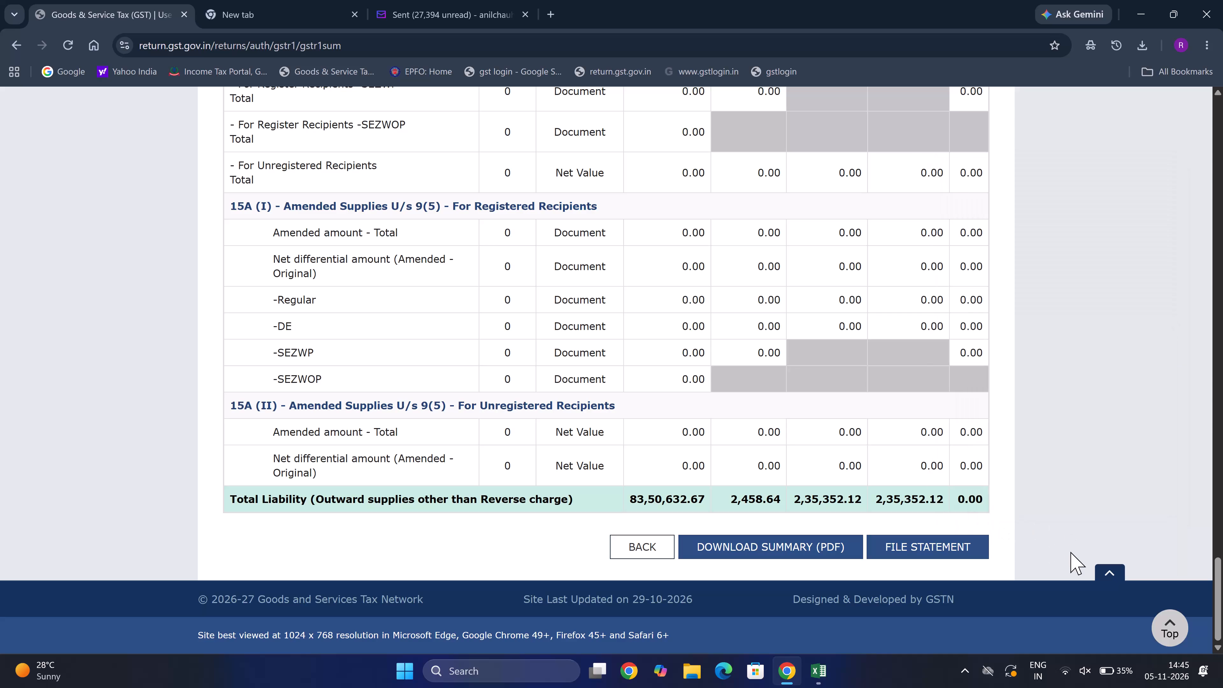
# Check the table 9B registered credit/debit notes (CDNR) figures against the Total Liability row.
pyautogui.scroll(5, 1070, 552)
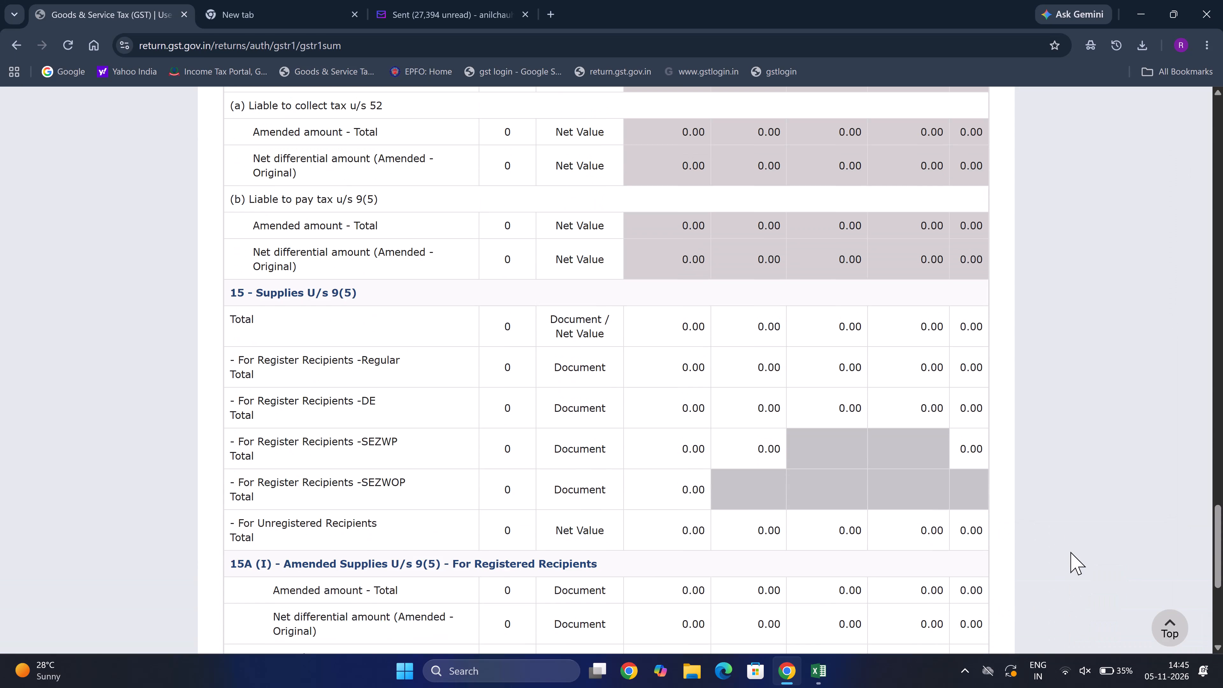
pyautogui.scroll(7, 1070, 552)
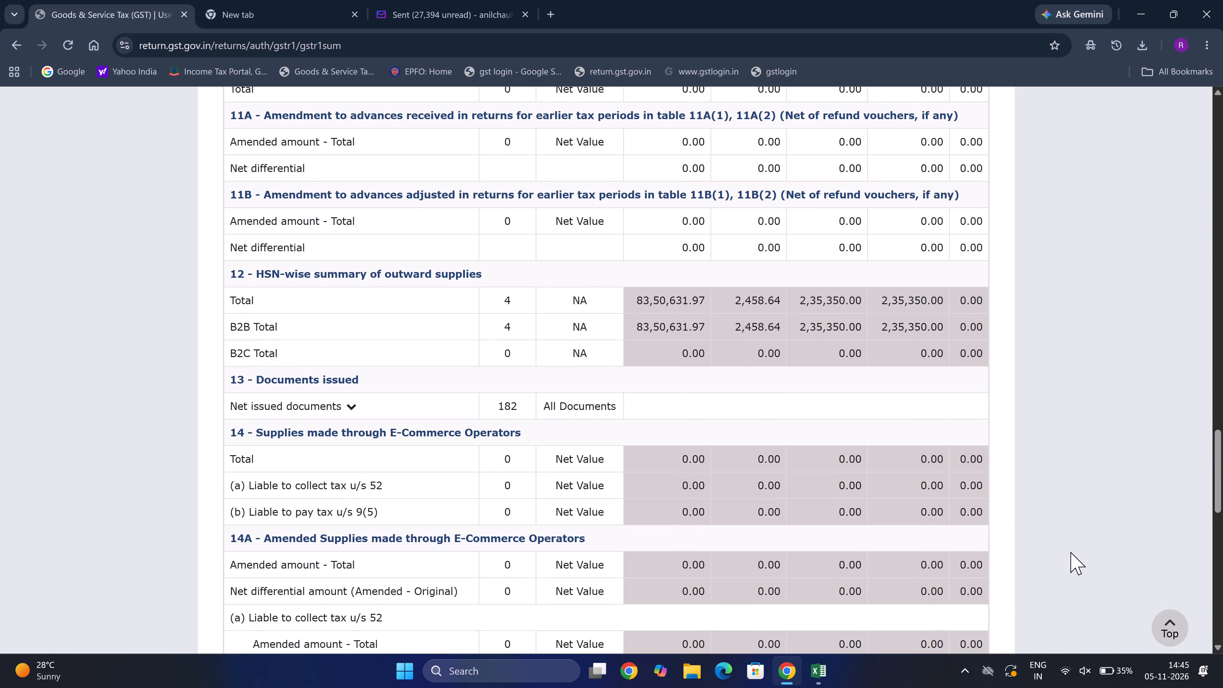
pyautogui.scroll(8, 1070, 552)
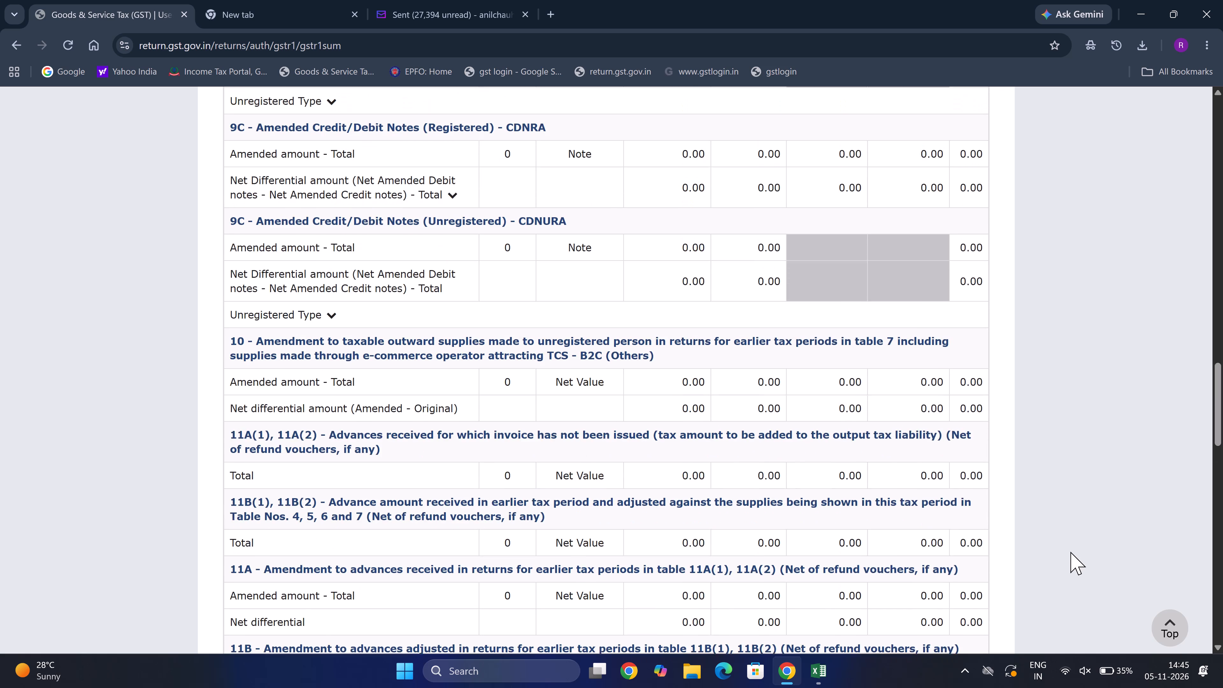
pyautogui.scroll(2, 1070, 552)
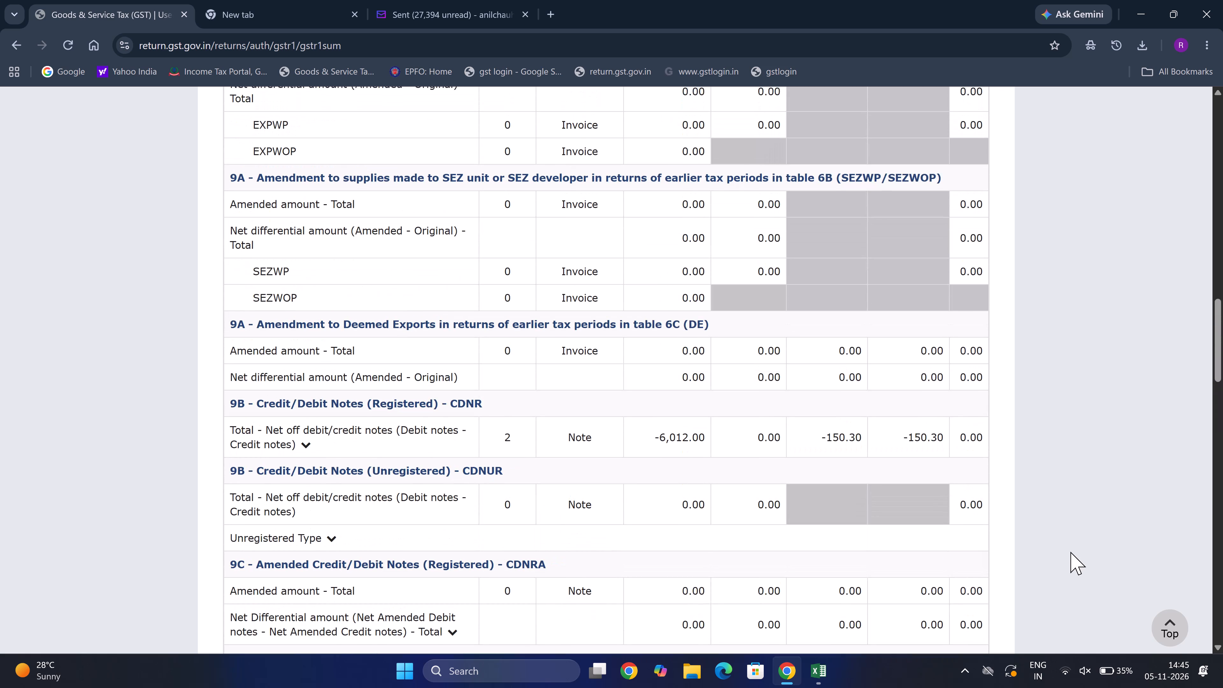
pyautogui.scroll(-10, 1070, 552)
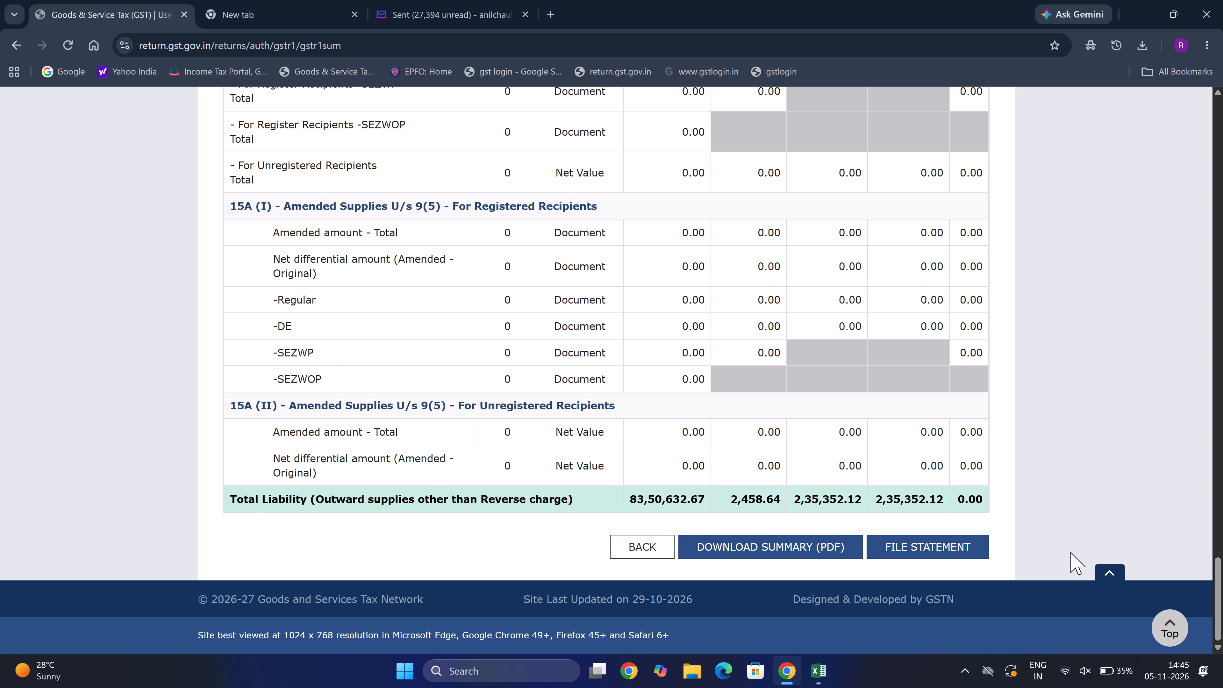
# Recheck the HSN-wise summary, documents issued and registered credit/debit notes tables against the Total Liability row.
pyautogui.scroll(2, 1070, 552)
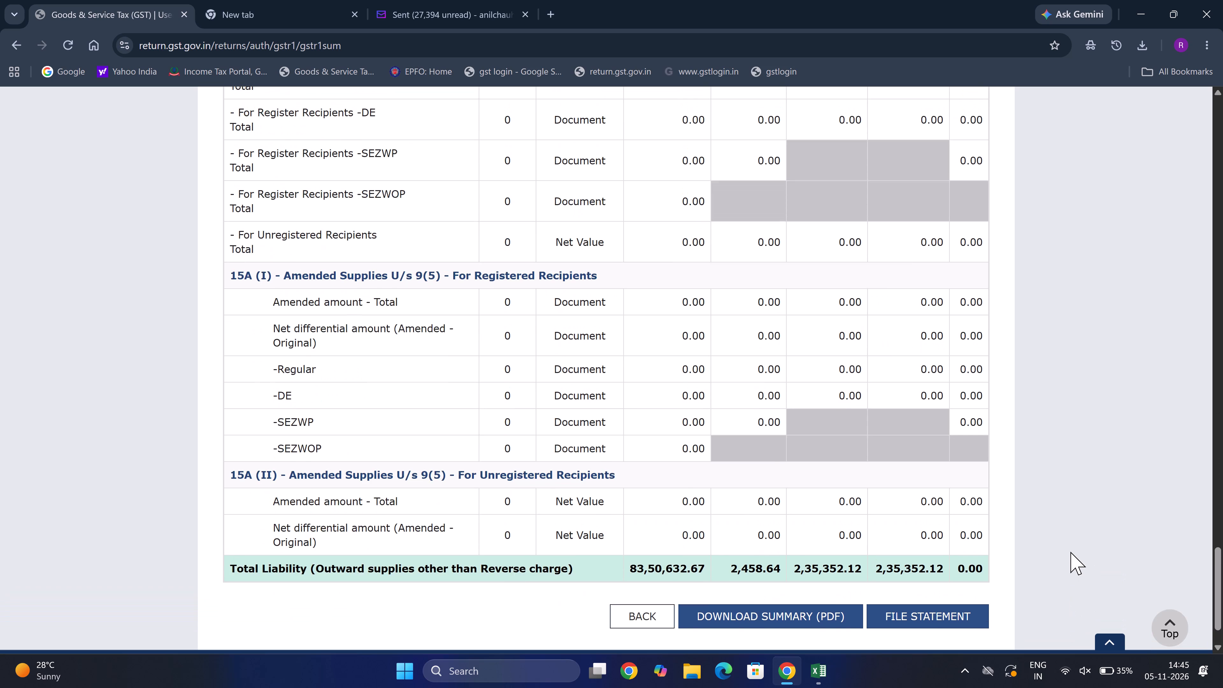
pyautogui.scroll(5, 1070, 552)
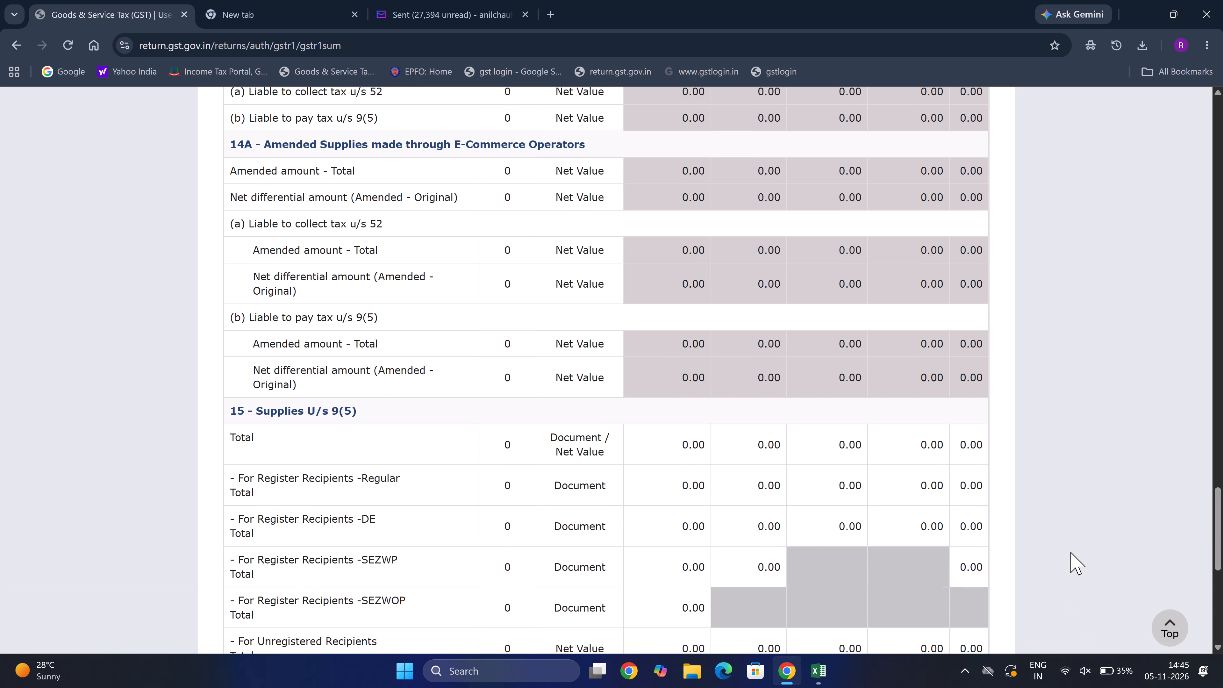
pyautogui.scroll(8, 1070, 552)
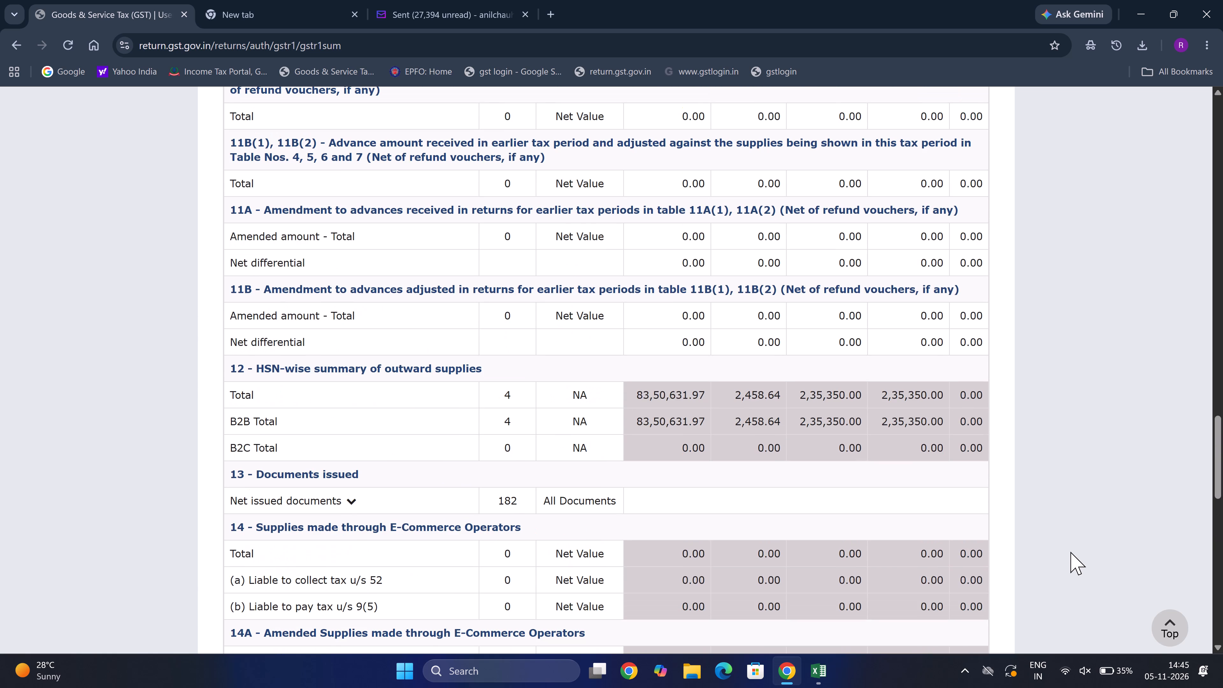
pyautogui.scroll(7, 1070, 552)
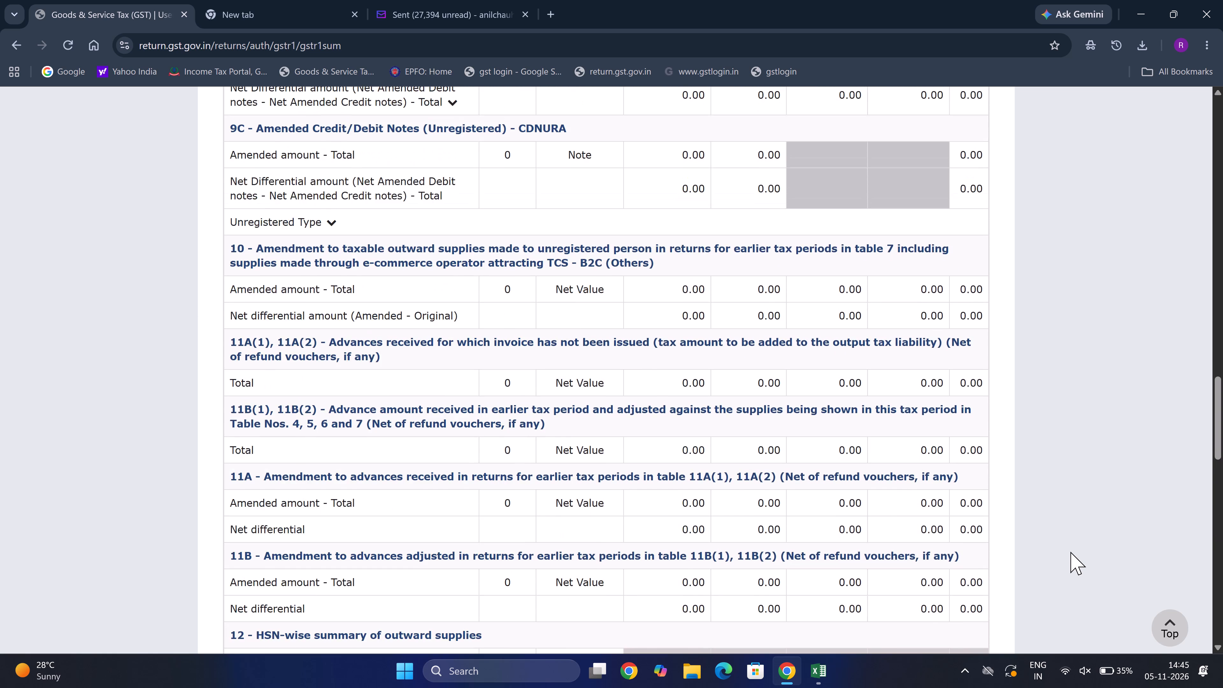
pyautogui.scroll(2, 1070, 552)
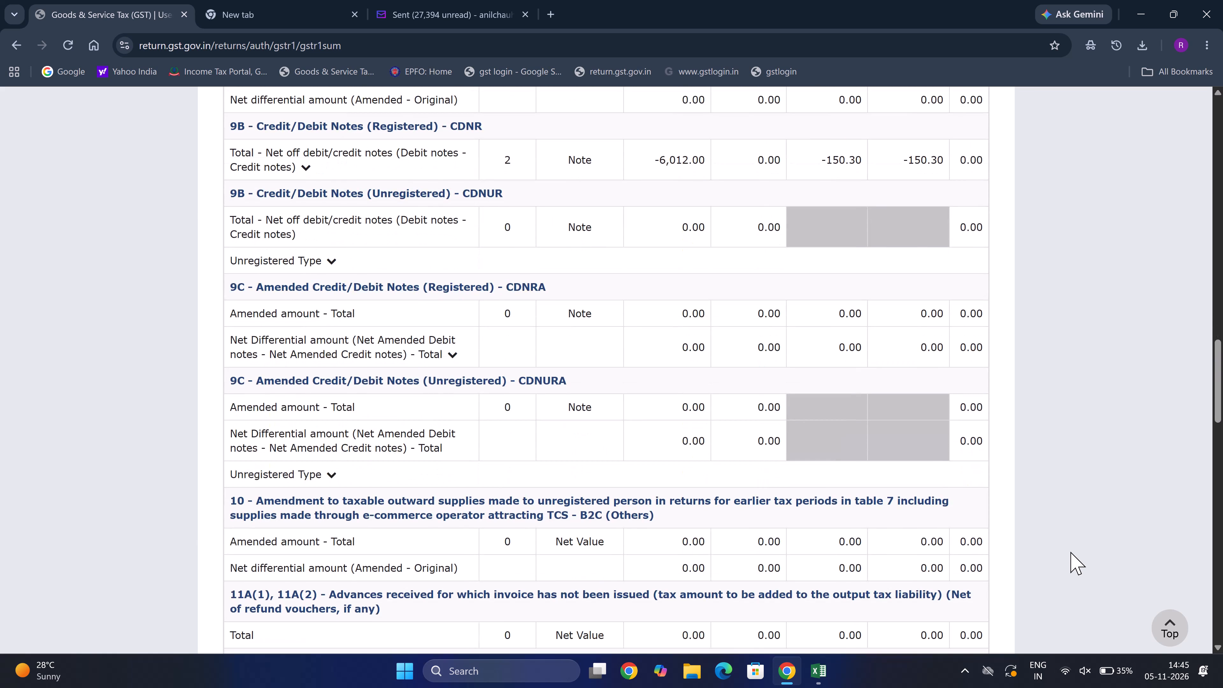
pyautogui.scroll(-10, 1070, 552)
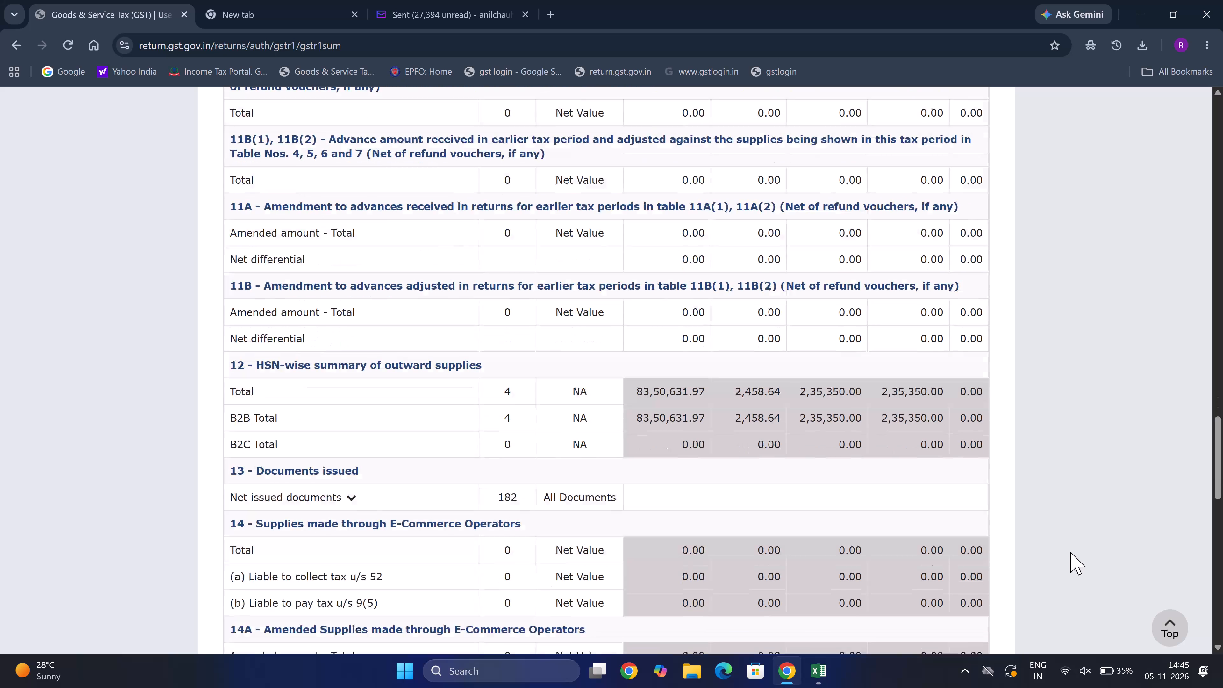
pyautogui.scroll(-7, 1070, 552)
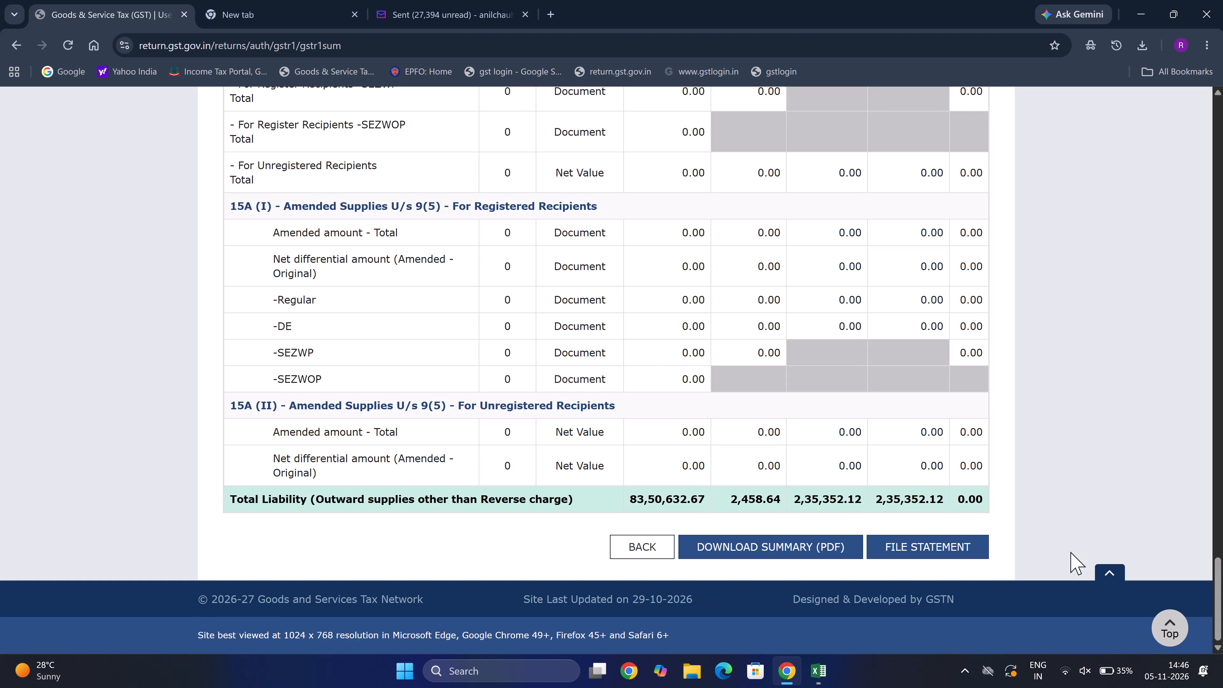
pyautogui.scroll(6, 938, 406)
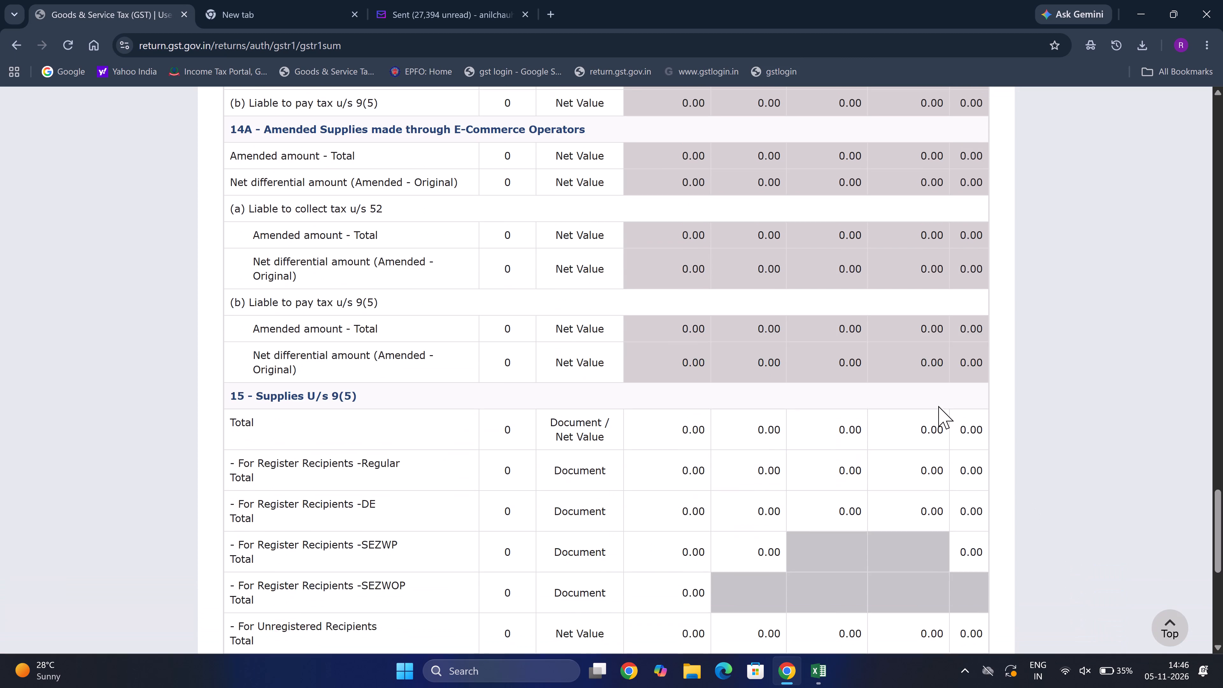
pyautogui.scroll(6, 938, 406)
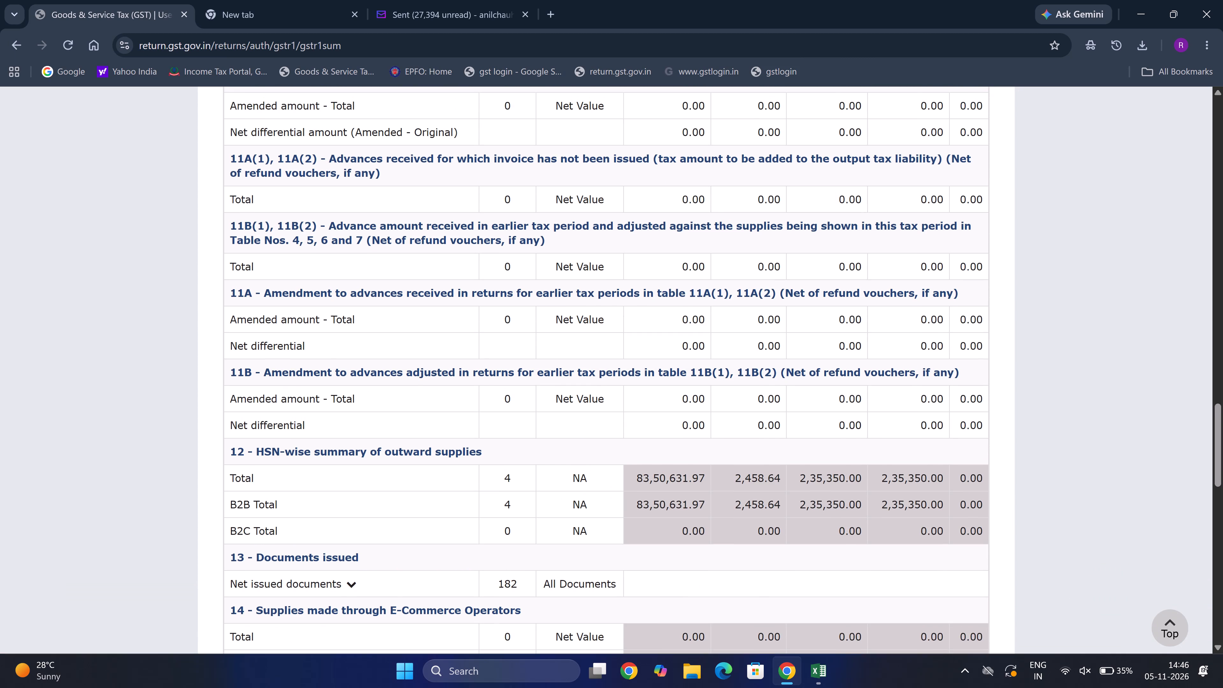
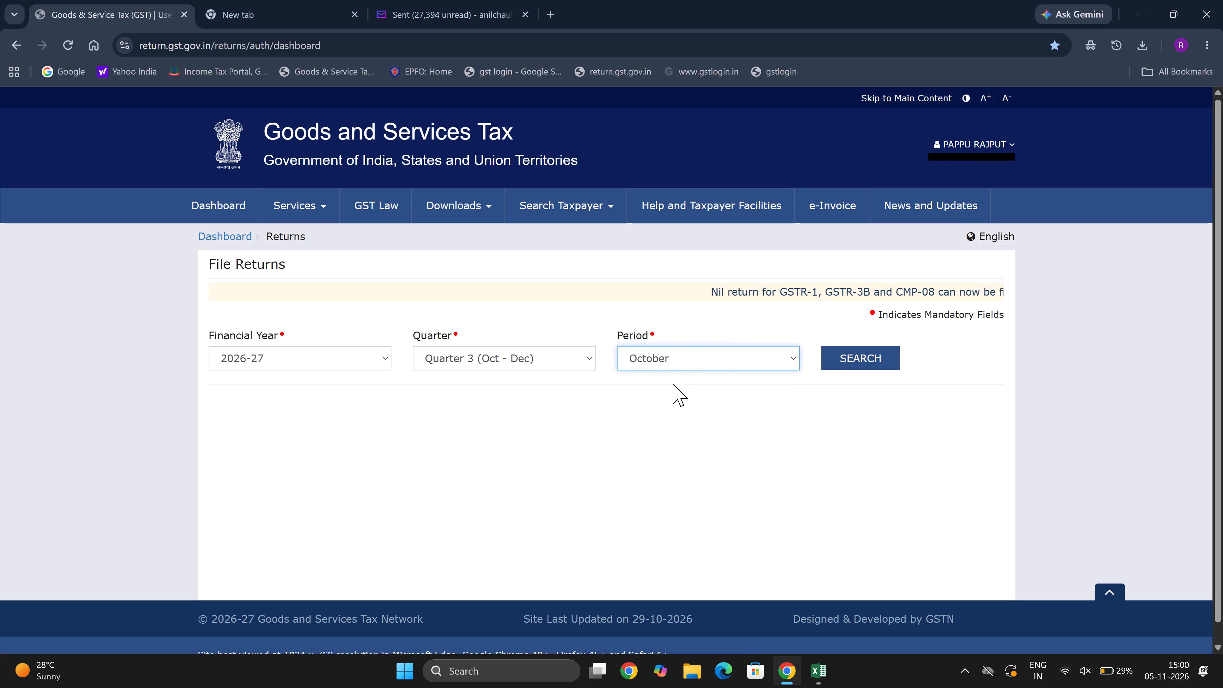
# Search the returns for October, Quarter 3 of 2026-27, and open the GSTR-1 details of outward supplies.
pyautogui.click(859, 357)
pyautogui.scroll(-4, 859, 357)
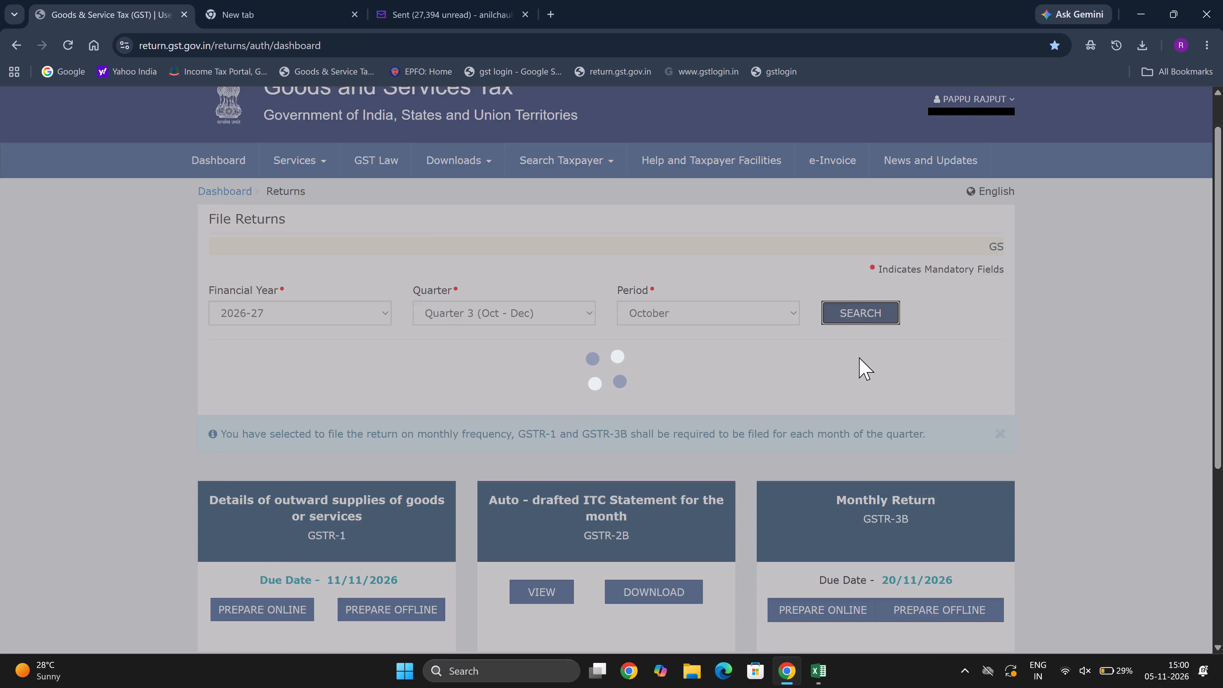
pyautogui.scroll(-1, 859, 357)
pyautogui.click(385, 274)
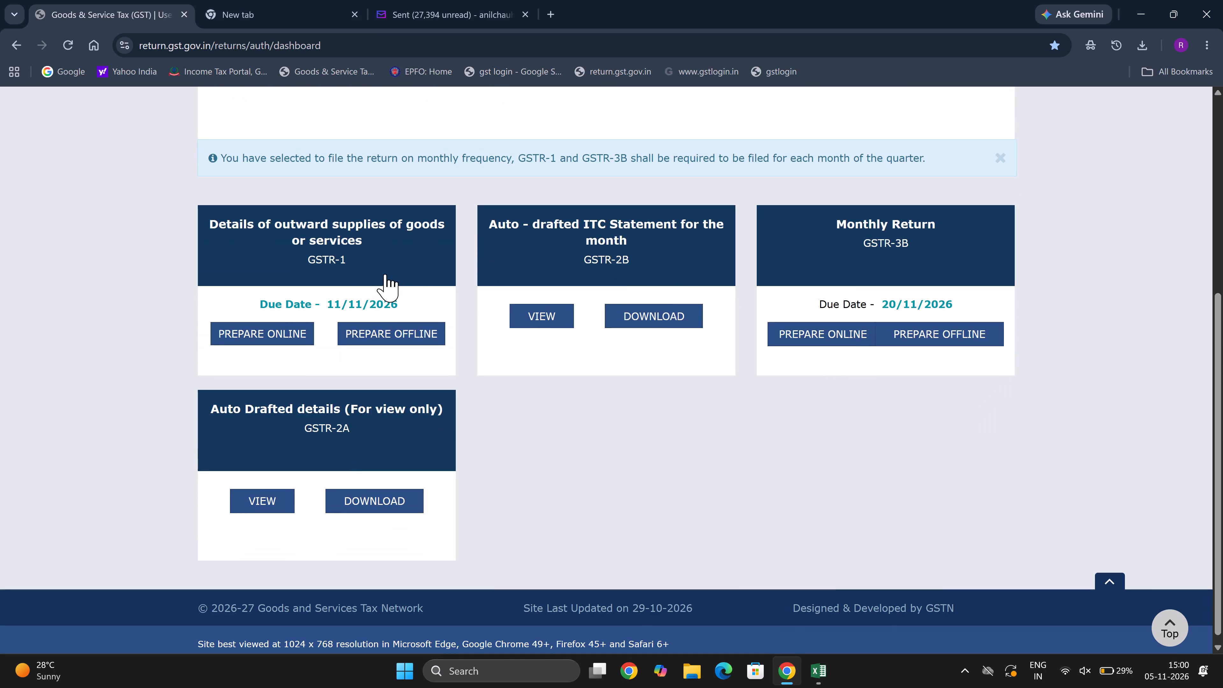
# Mark the October GSTR-1 as a nil return and proceed to file the statement.
pyautogui.scroll(-6, 385, 274)
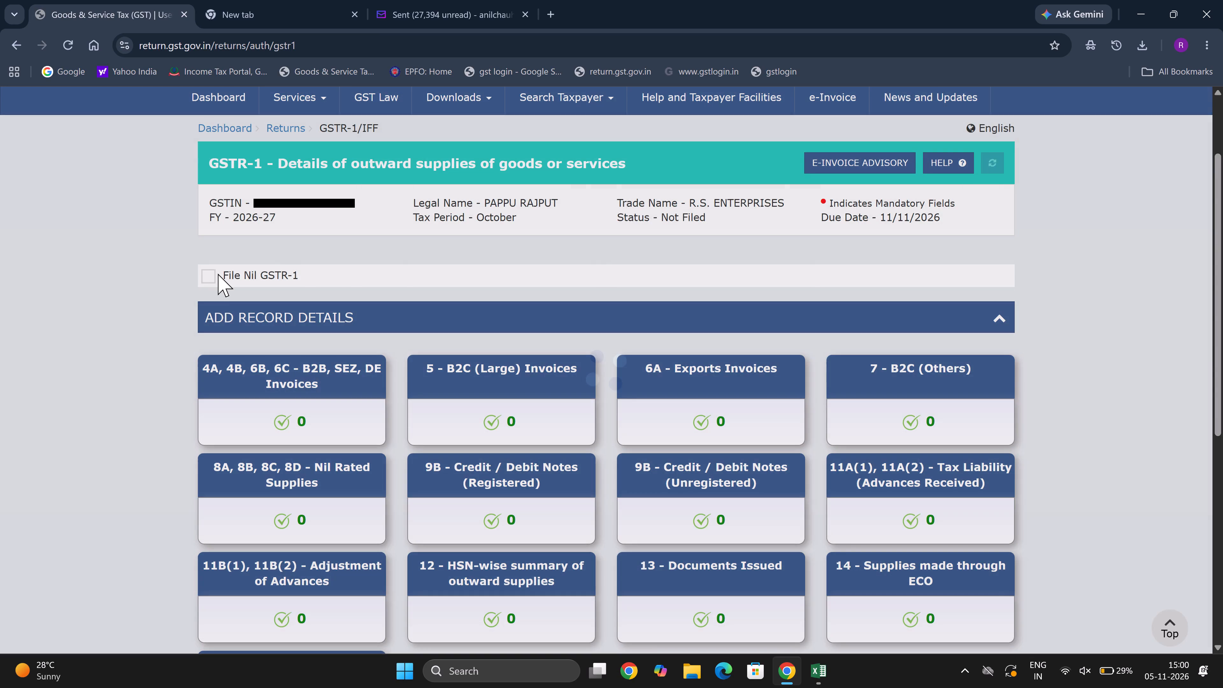
pyautogui.click(210, 275)
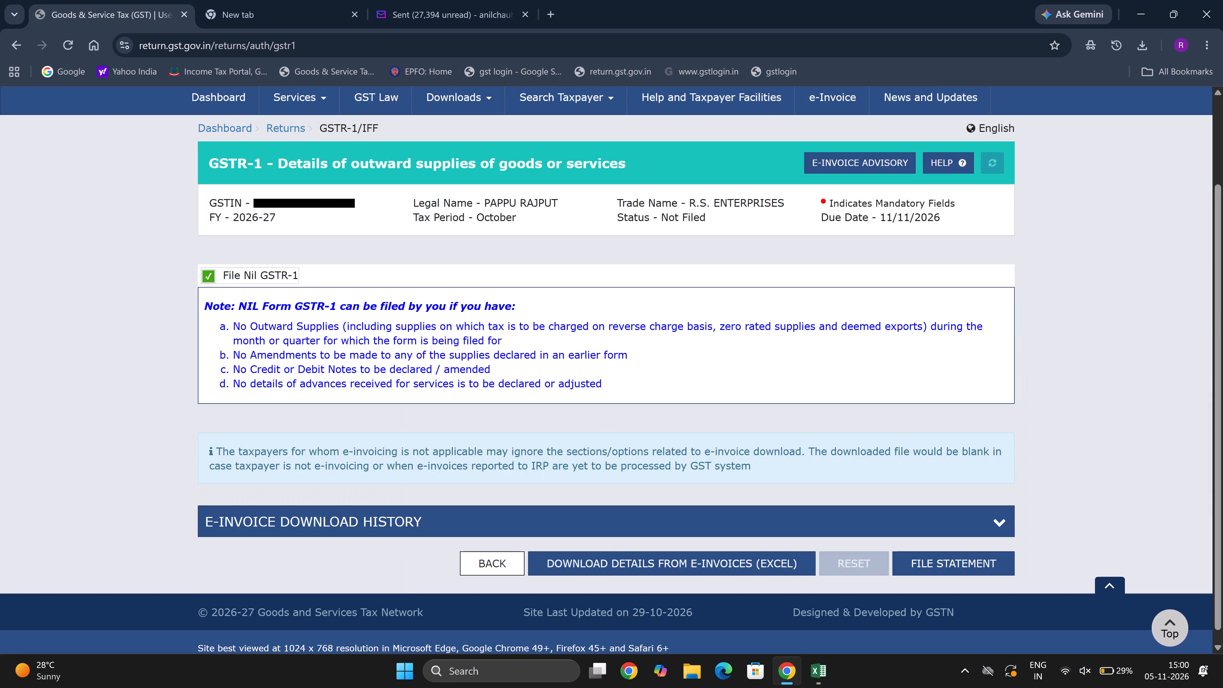
pyautogui.scroll(-3, 524, 421)
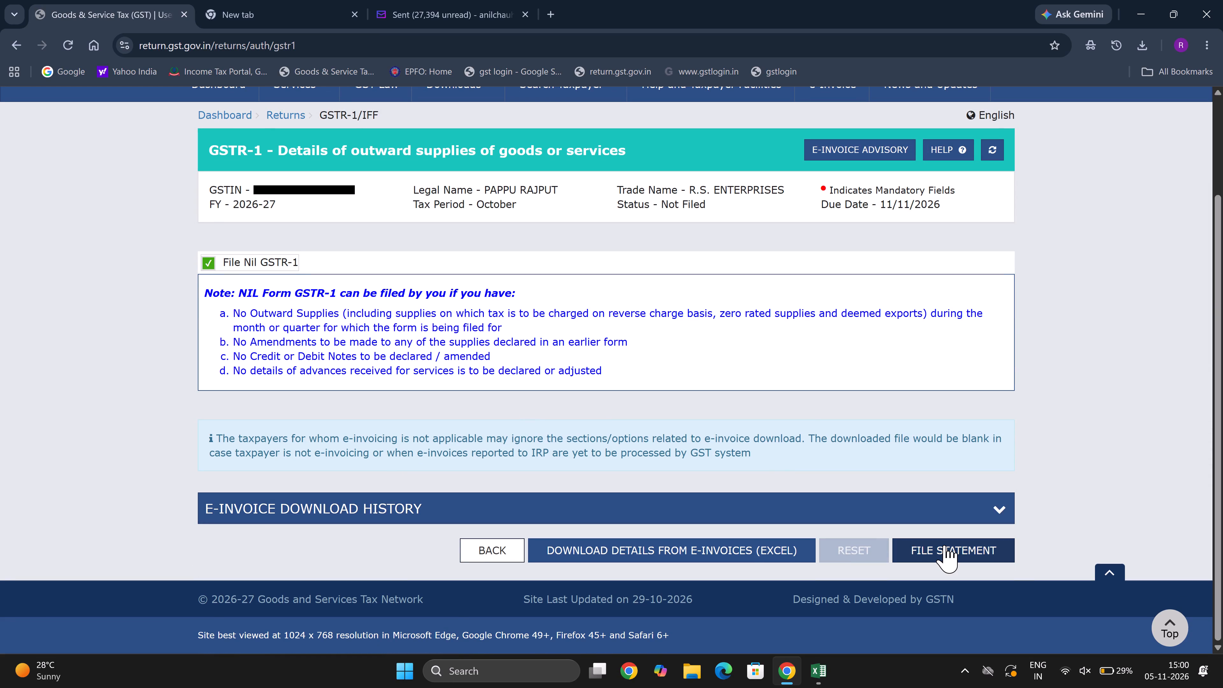
pyautogui.click(944, 545)
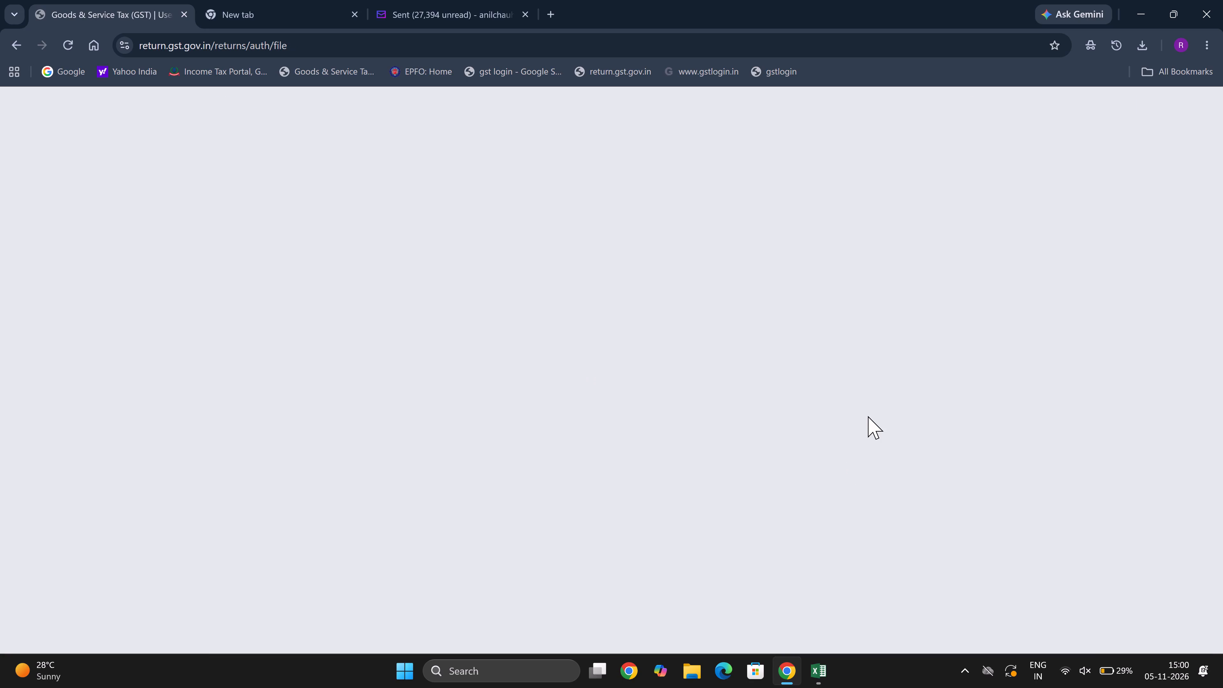
# Accept the GSTR-1 declaration, select the taxpayer as authorised signatory and start filing with EVC.
pyautogui.scroll(-3, 869, 414)
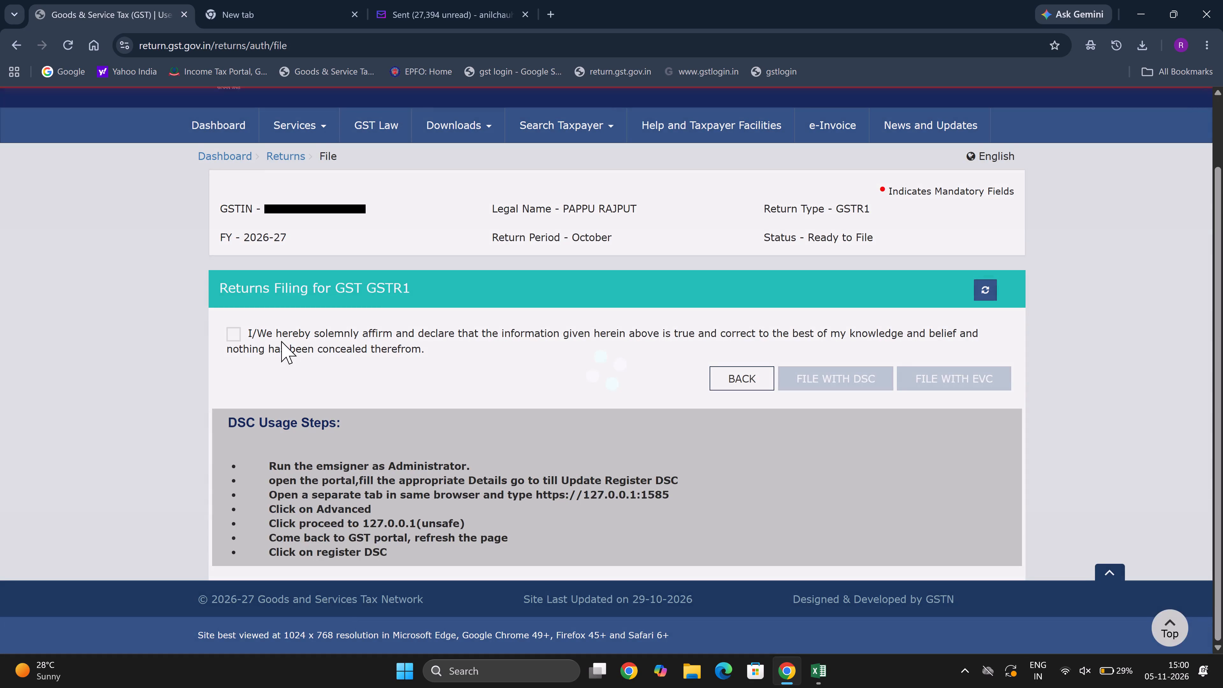
pyautogui.click(232, 326)
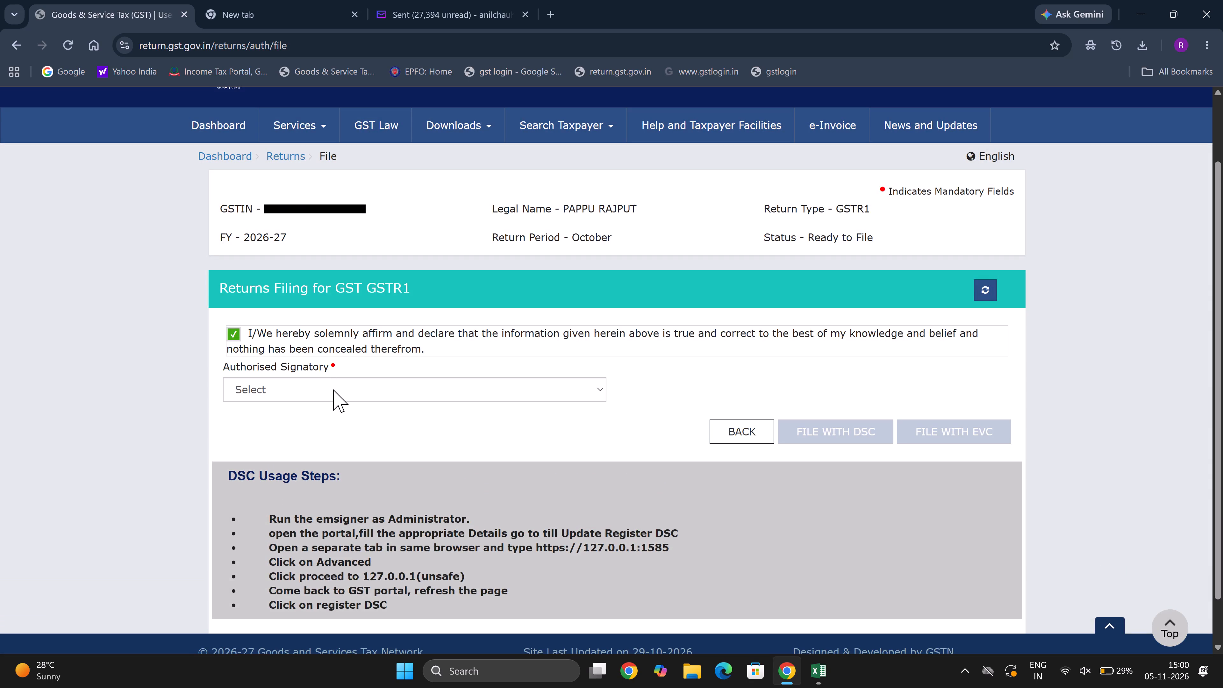
pyautogui.click(333, 389)
pyautogui.click(315, 422)
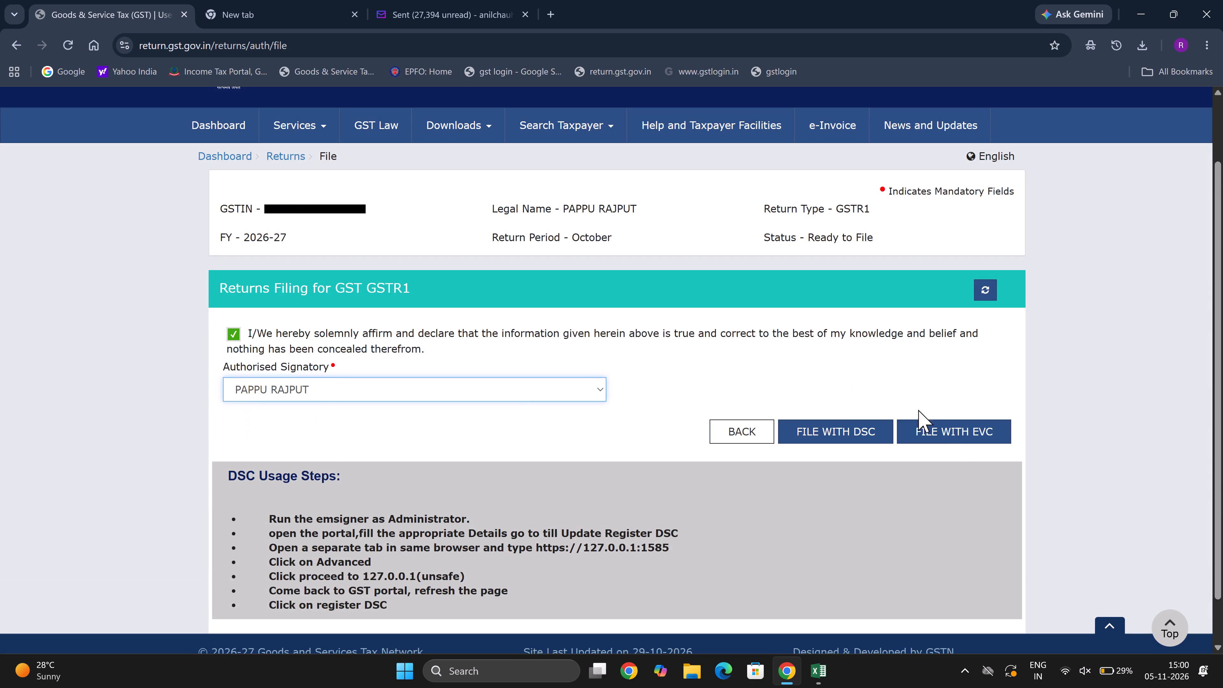
pyautogui.click(953, 435)
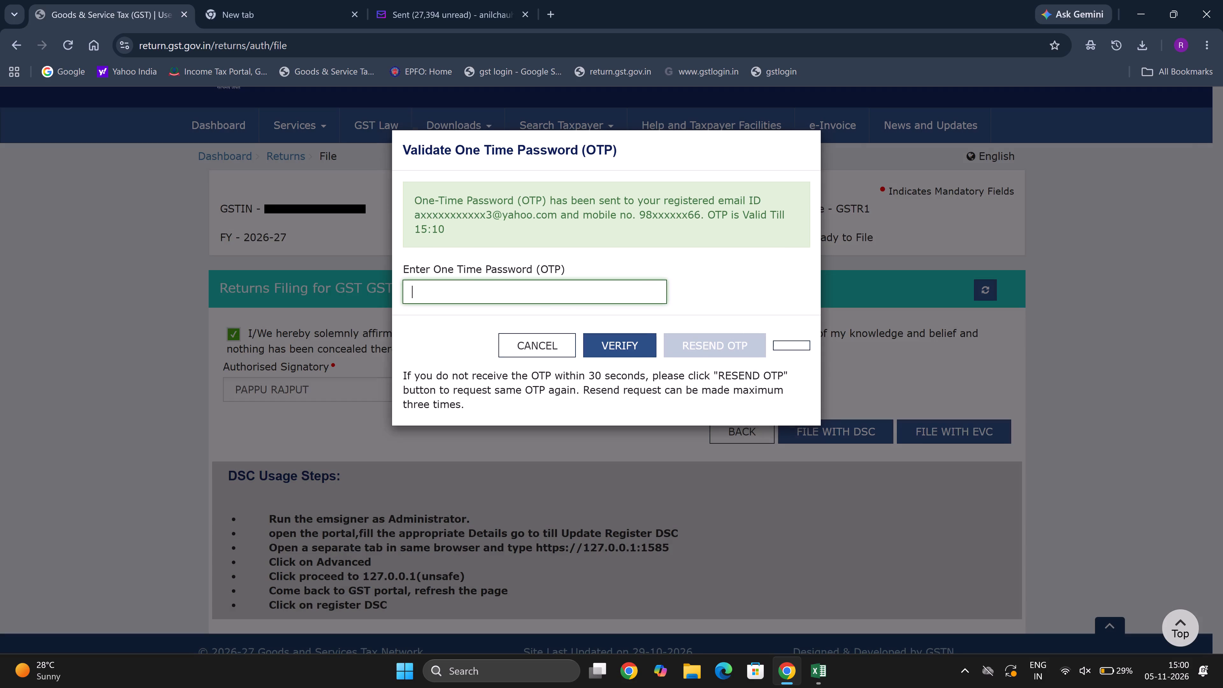